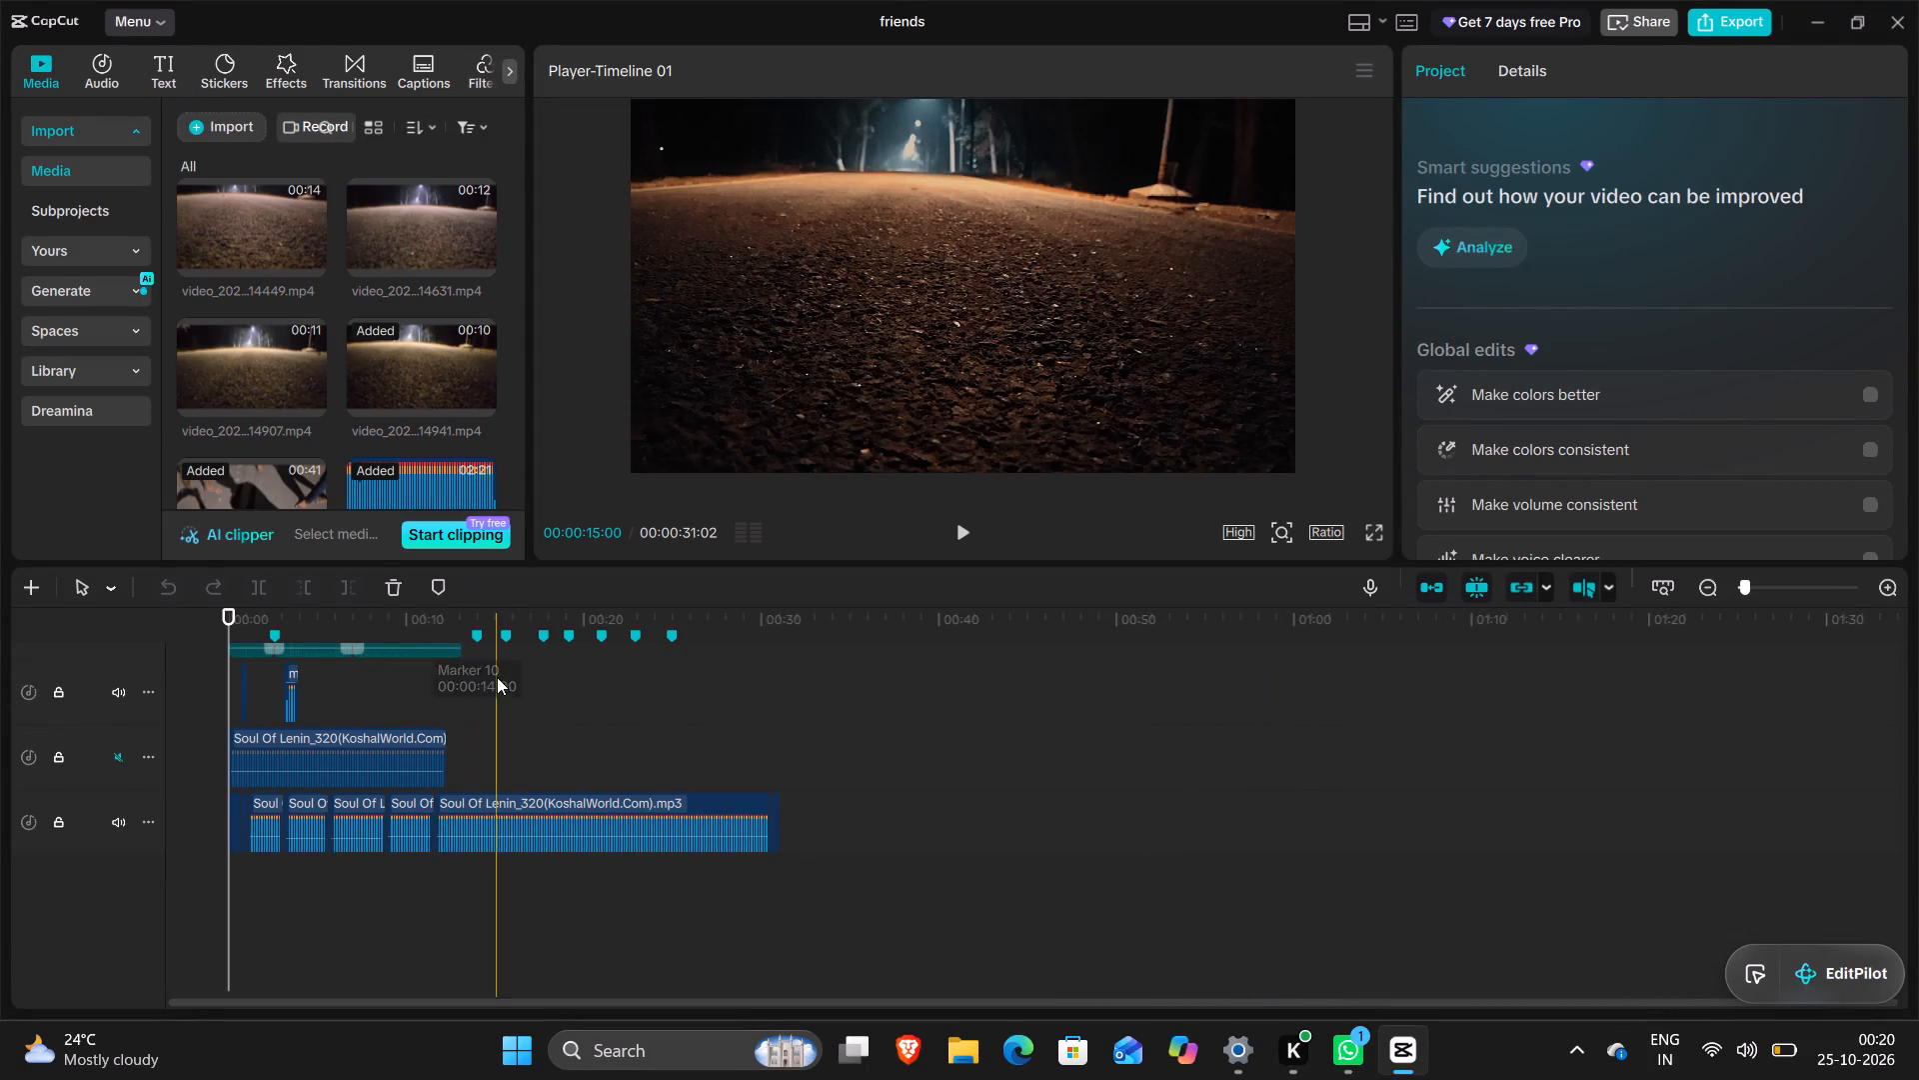
Scrub the timeline between about 11 and 14 seconds to examine the change from the night road footage to the red clips.
scroll(563, 757, "up", 18, "ctrl")
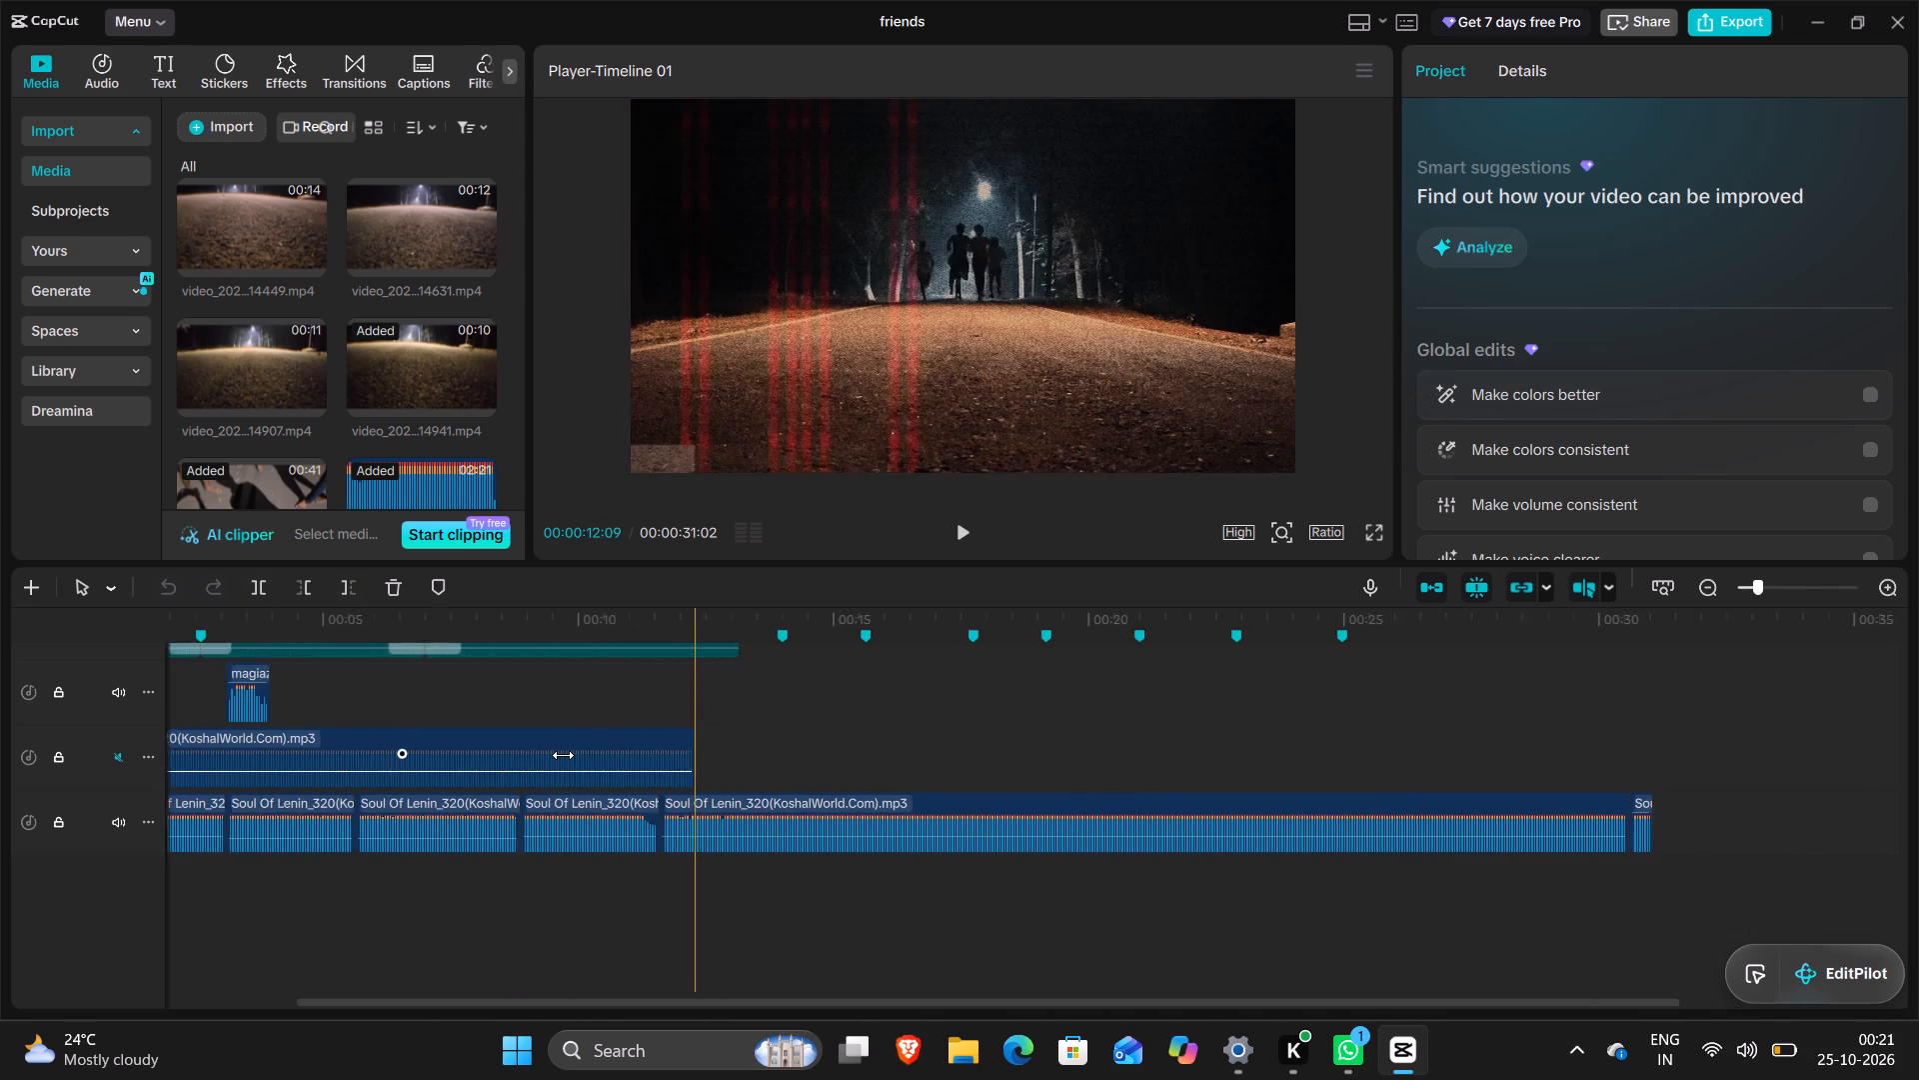
scroll(563, 755, "up", 20, "ctrl")
scroll(563, 755, "up", 6, "ctrl")
scroll(542, 731, "up", 6)
left_click(531, 892)
left_click_drag(529, 891, 862, 908)
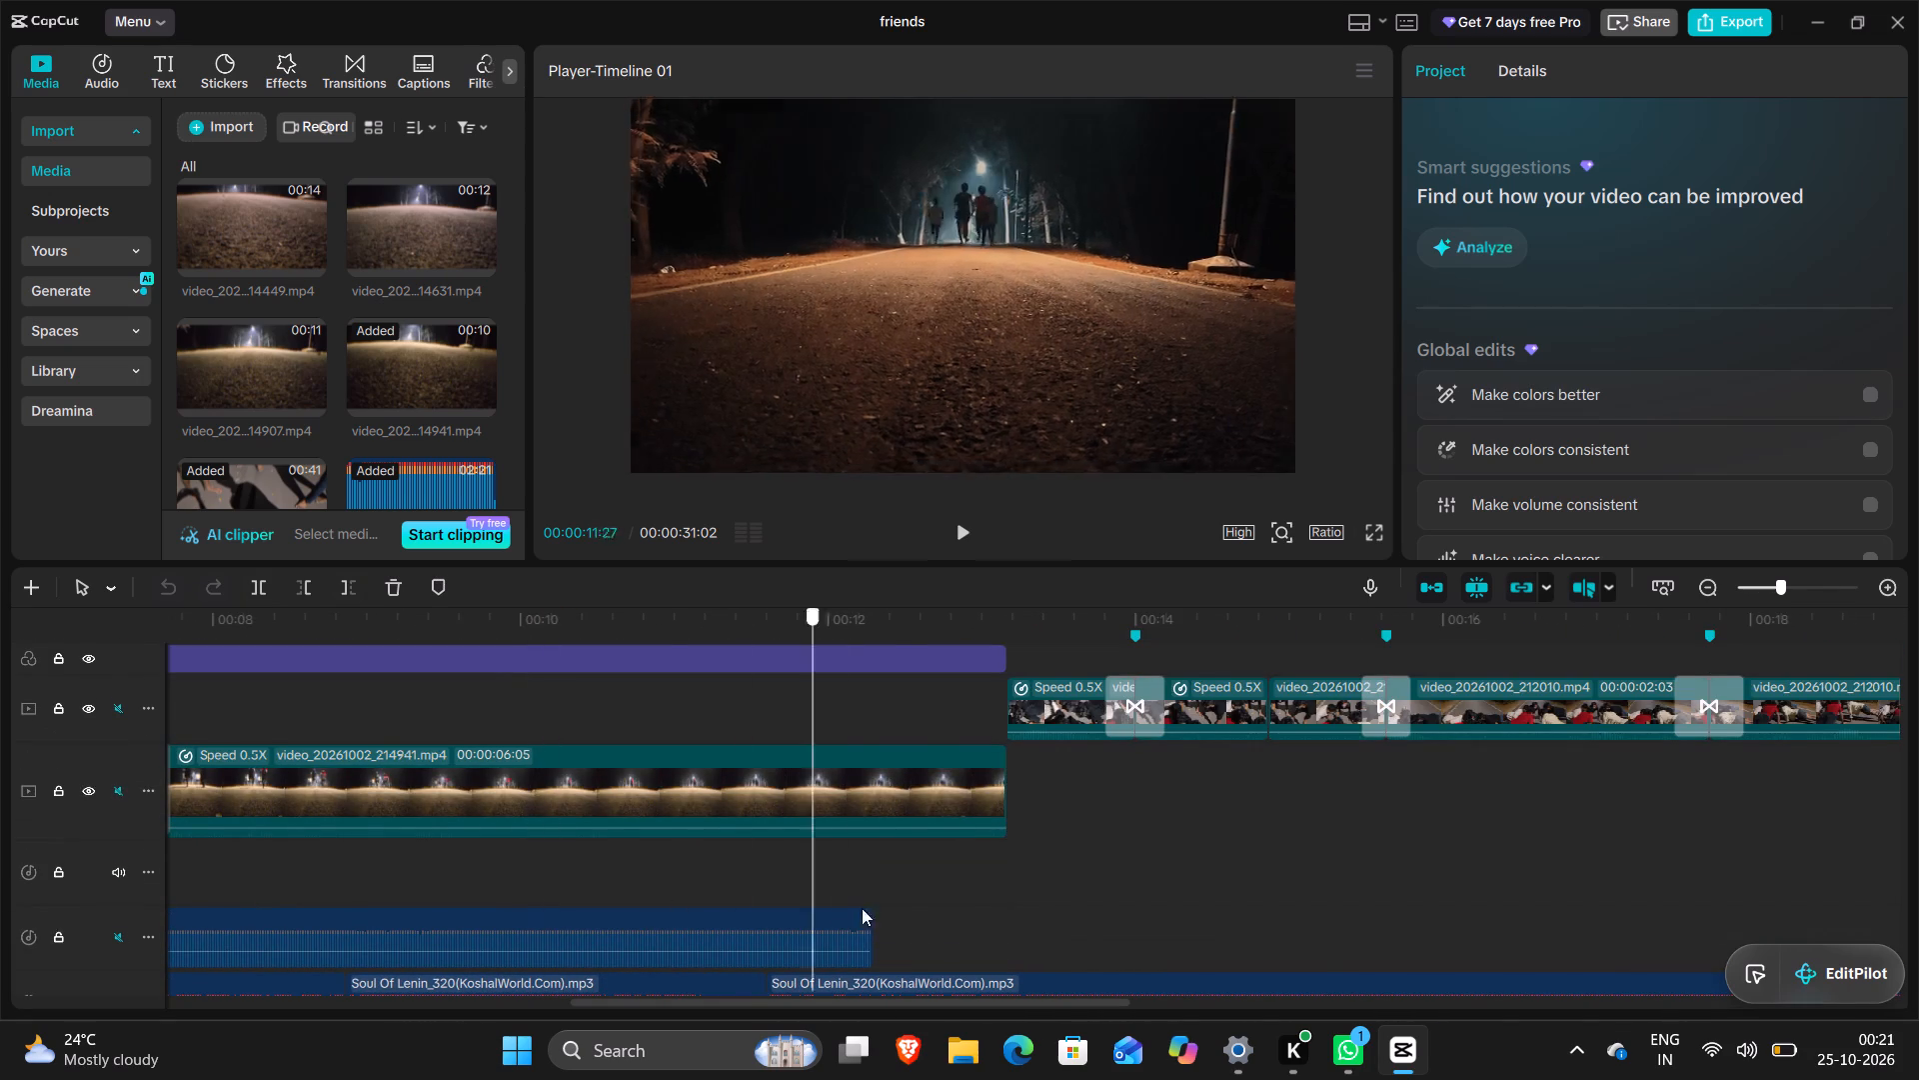
left_click_drag(862, 908, 1180, 944)
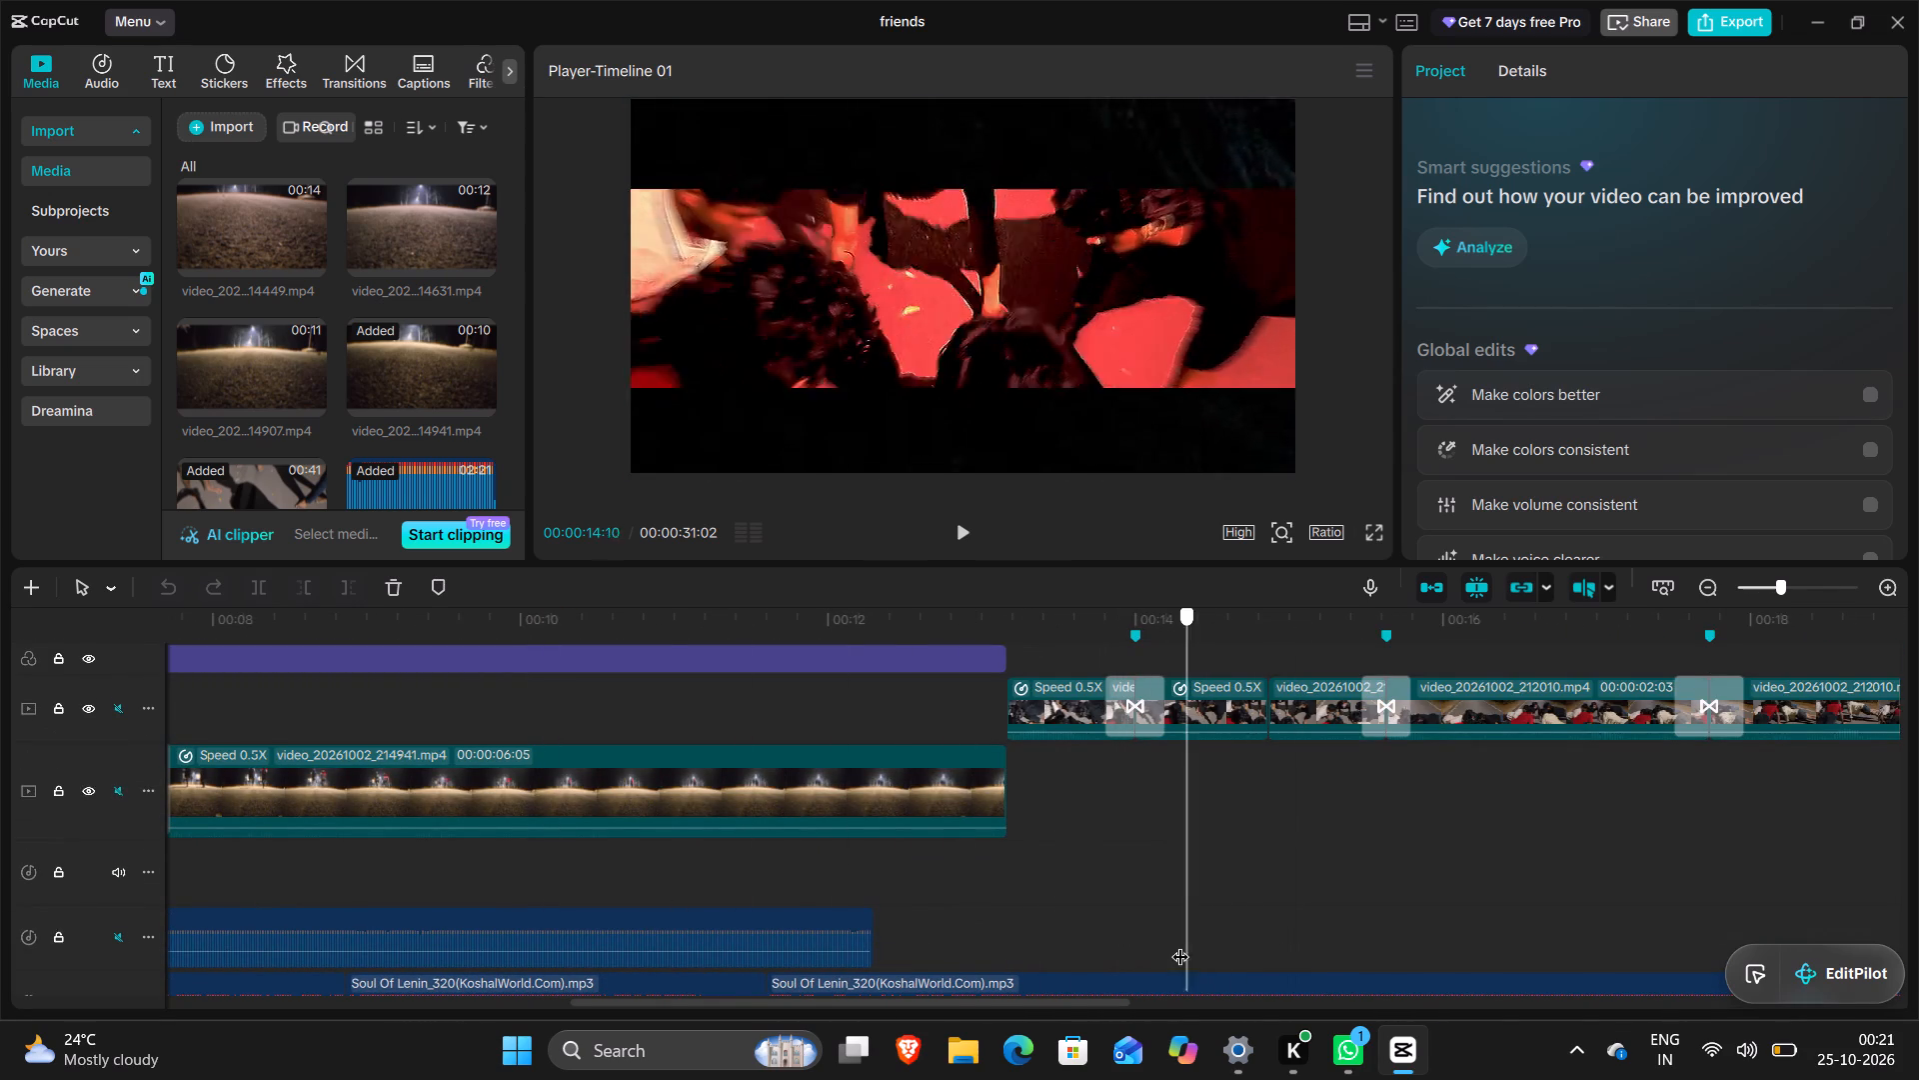
left_click_drag(1180, 944, 1116, 948)
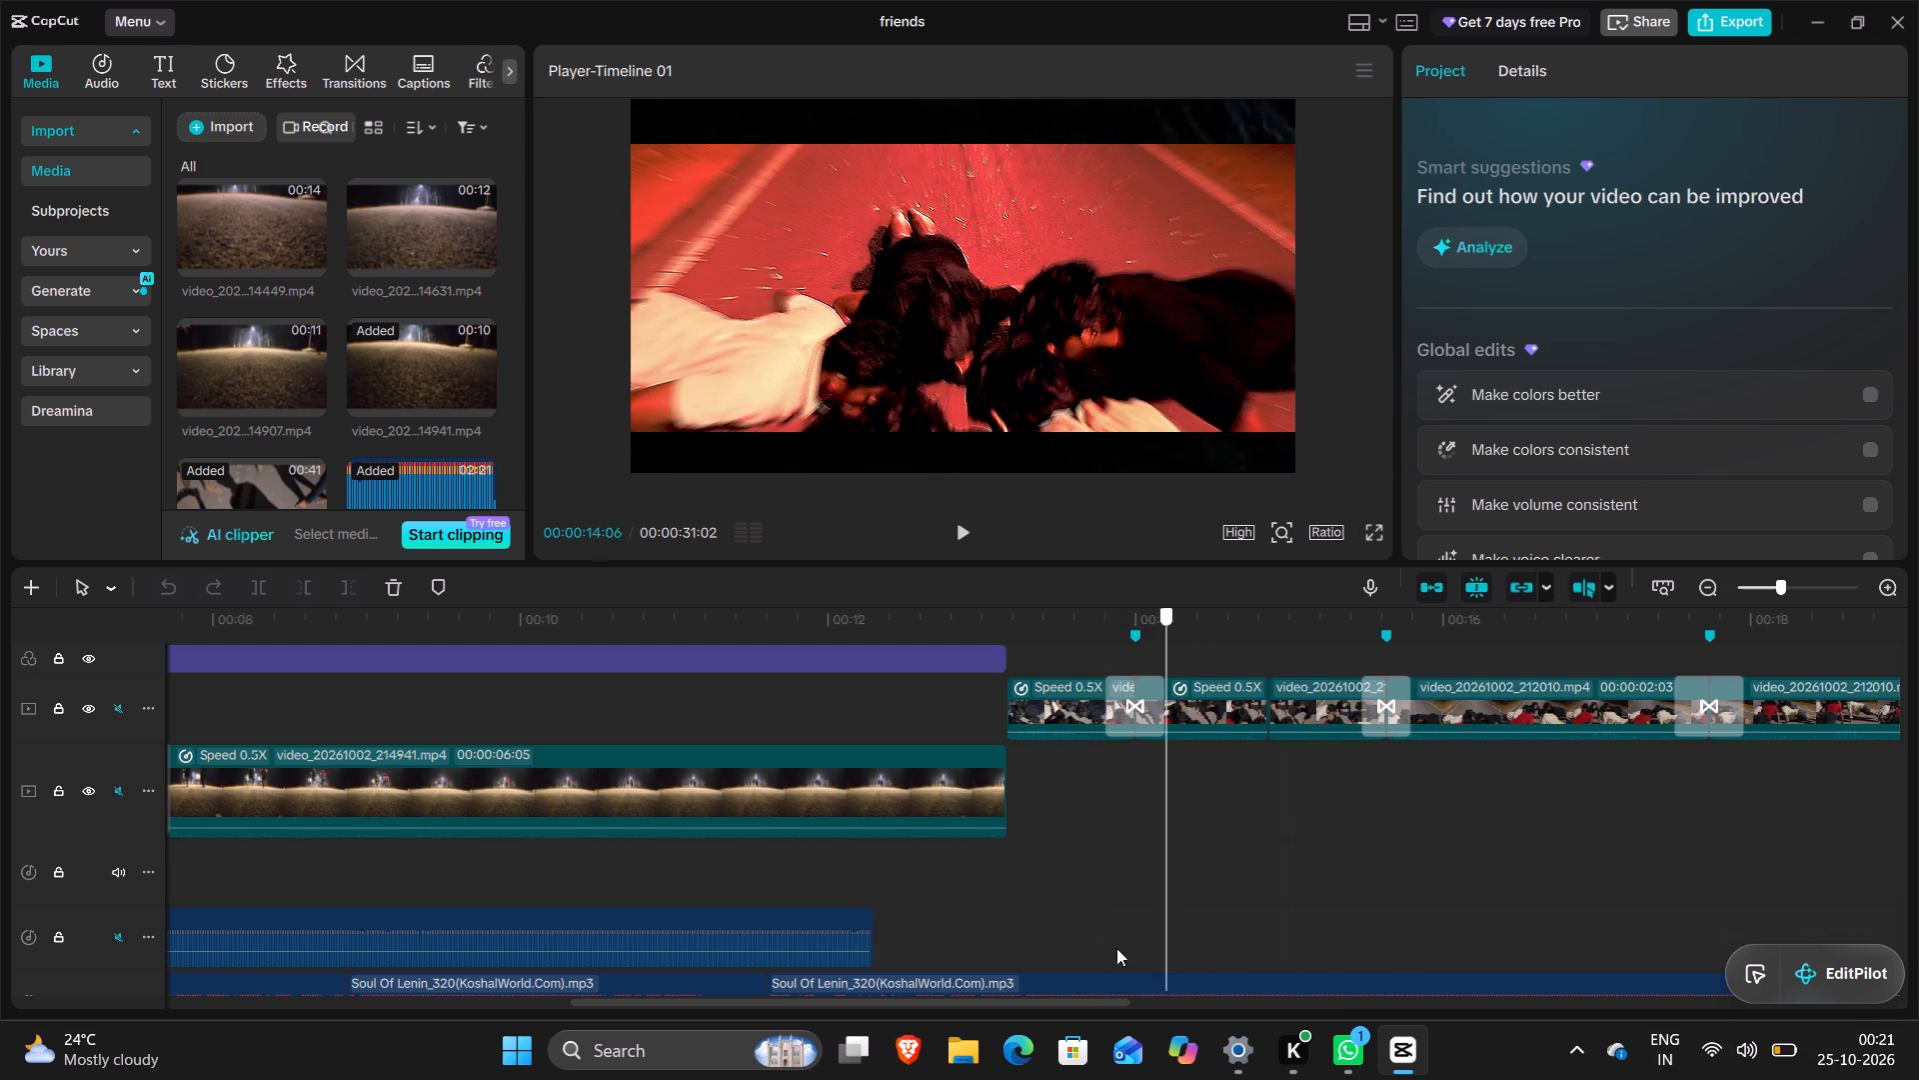
left_click_drag(1116, 948, 1142, 975)
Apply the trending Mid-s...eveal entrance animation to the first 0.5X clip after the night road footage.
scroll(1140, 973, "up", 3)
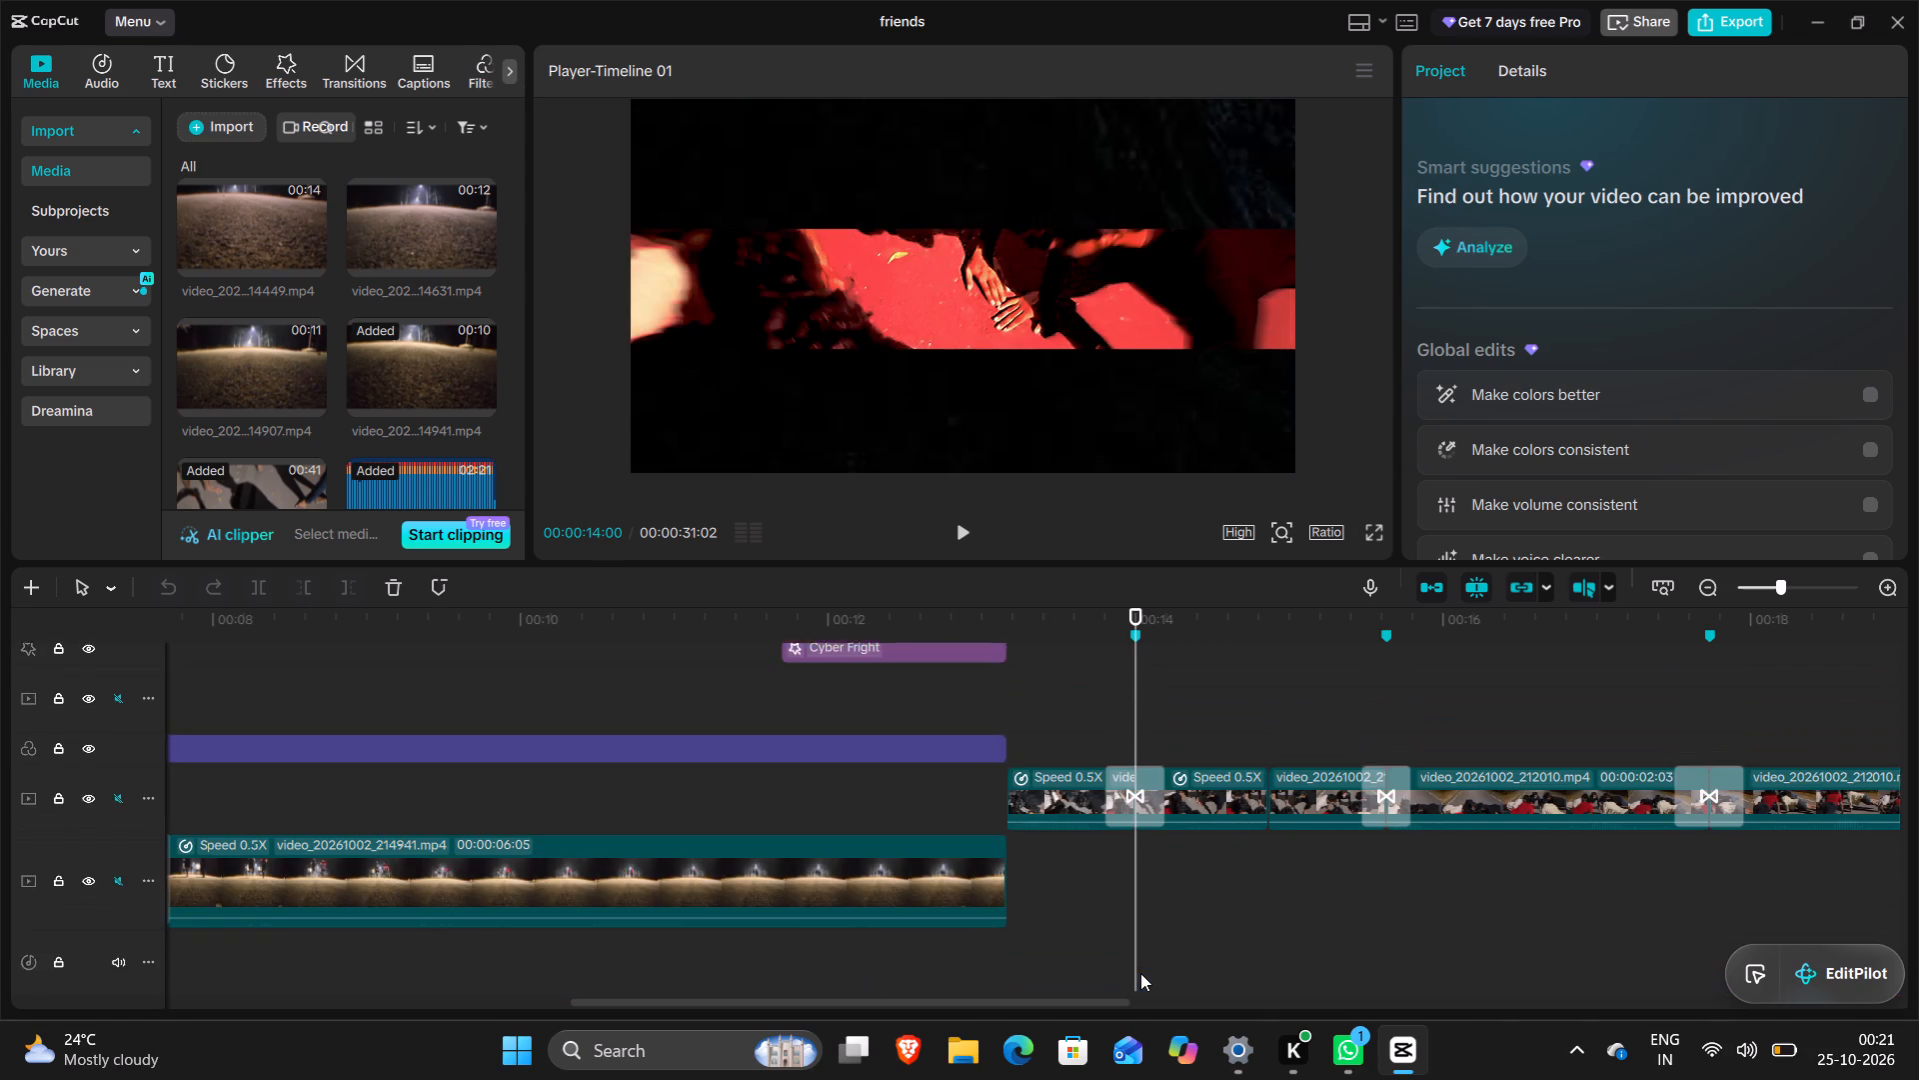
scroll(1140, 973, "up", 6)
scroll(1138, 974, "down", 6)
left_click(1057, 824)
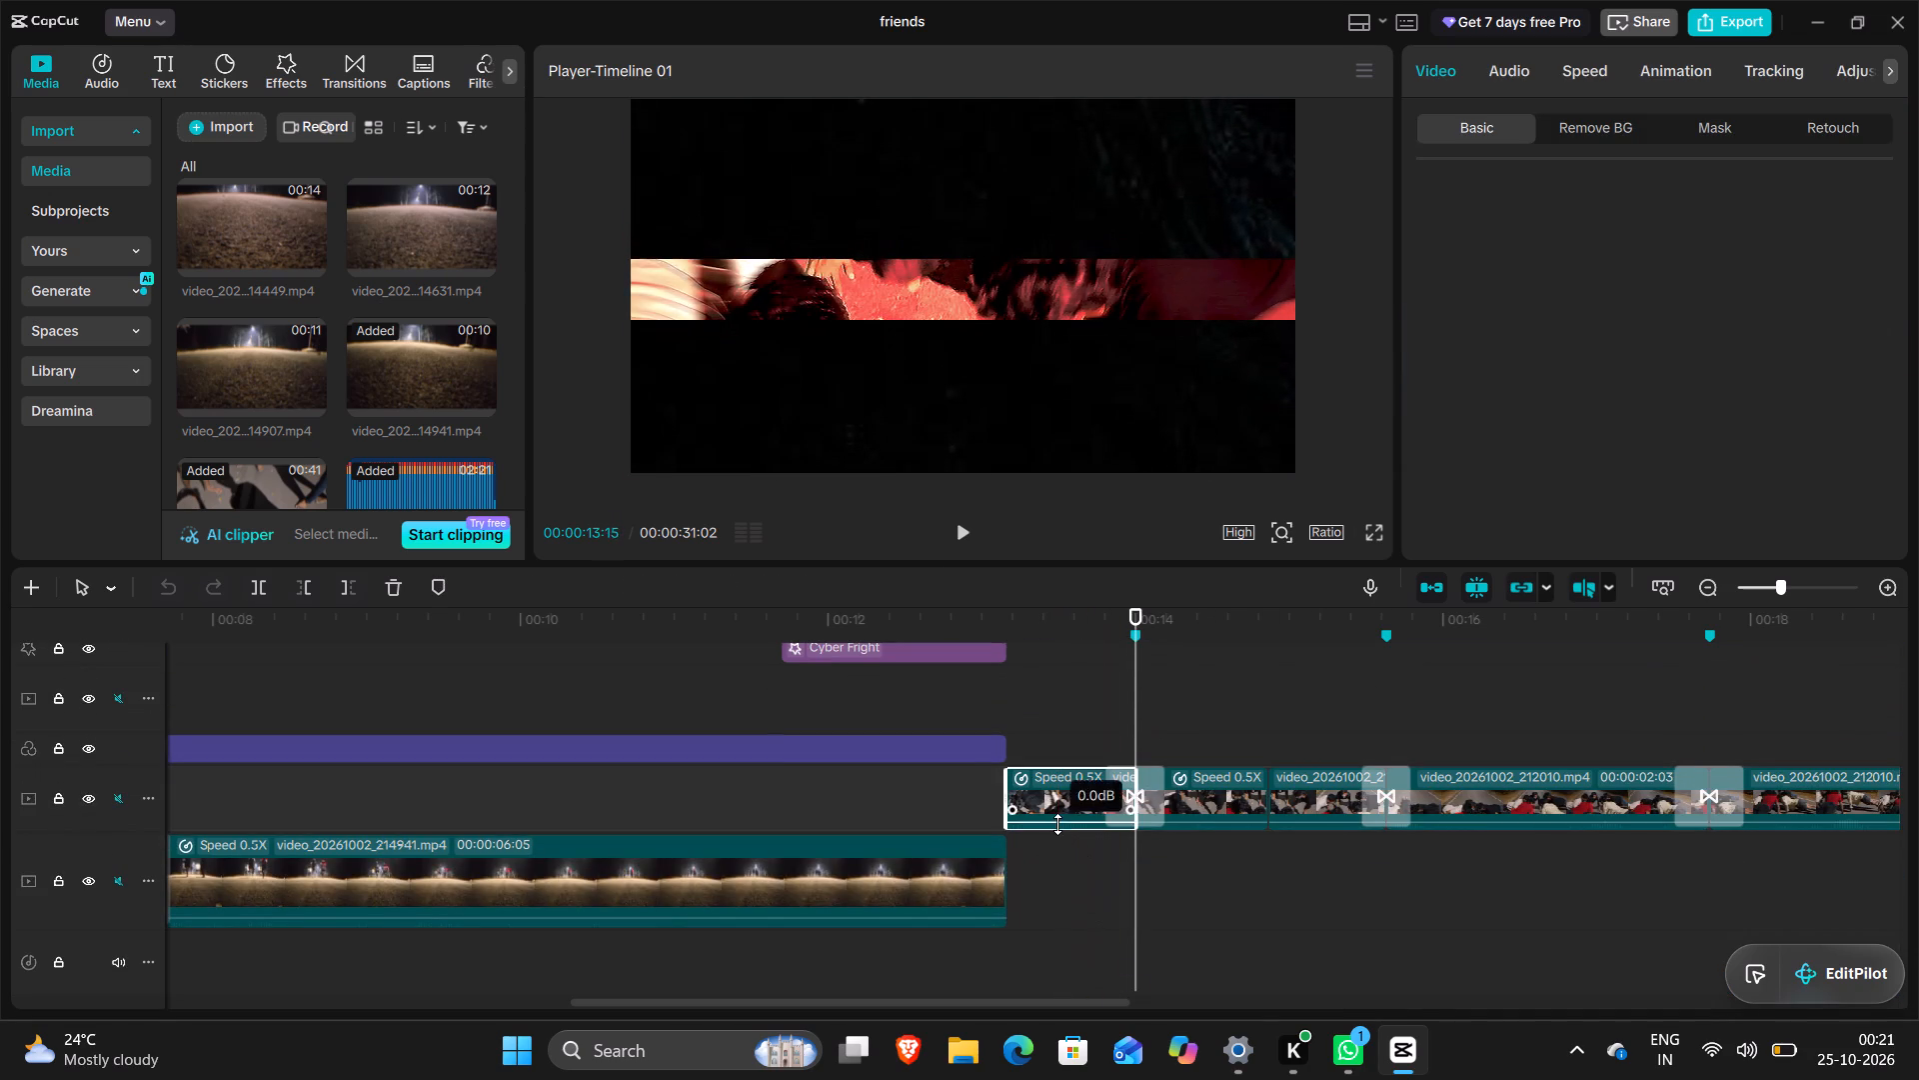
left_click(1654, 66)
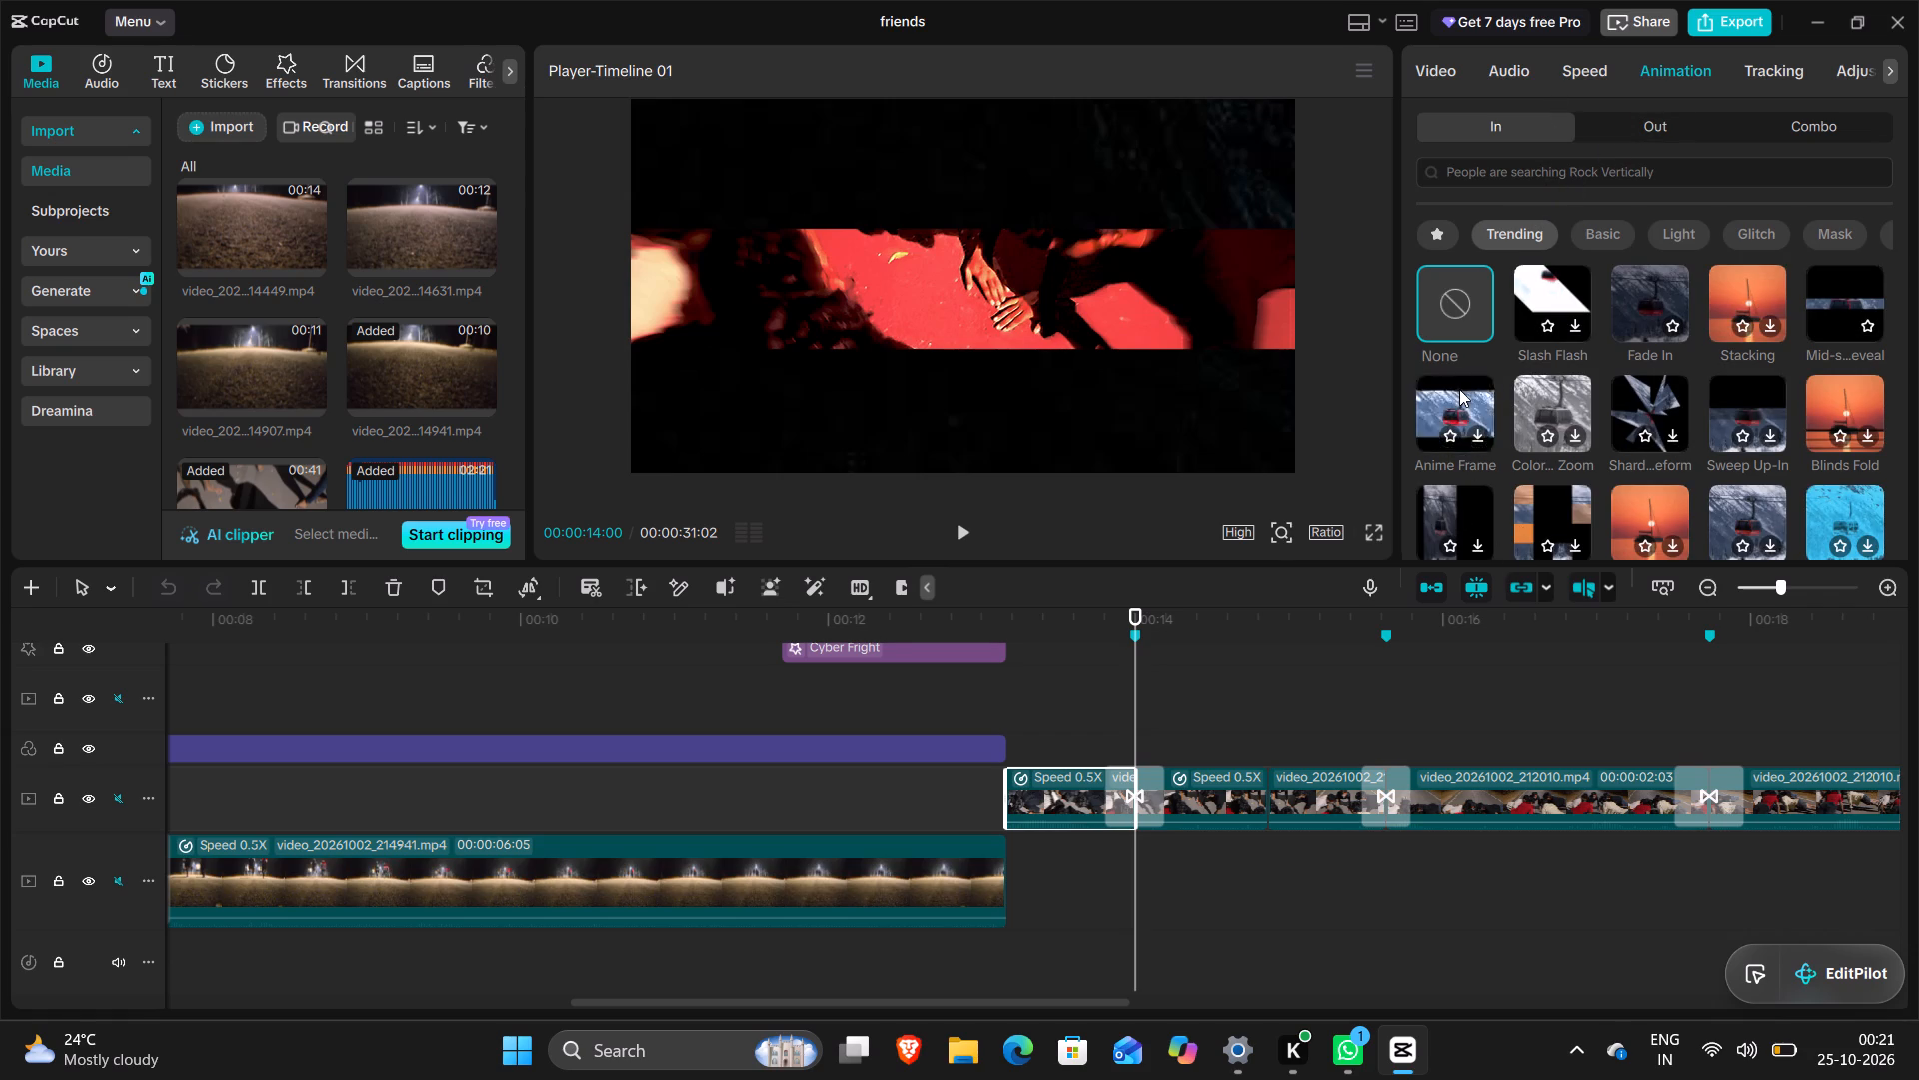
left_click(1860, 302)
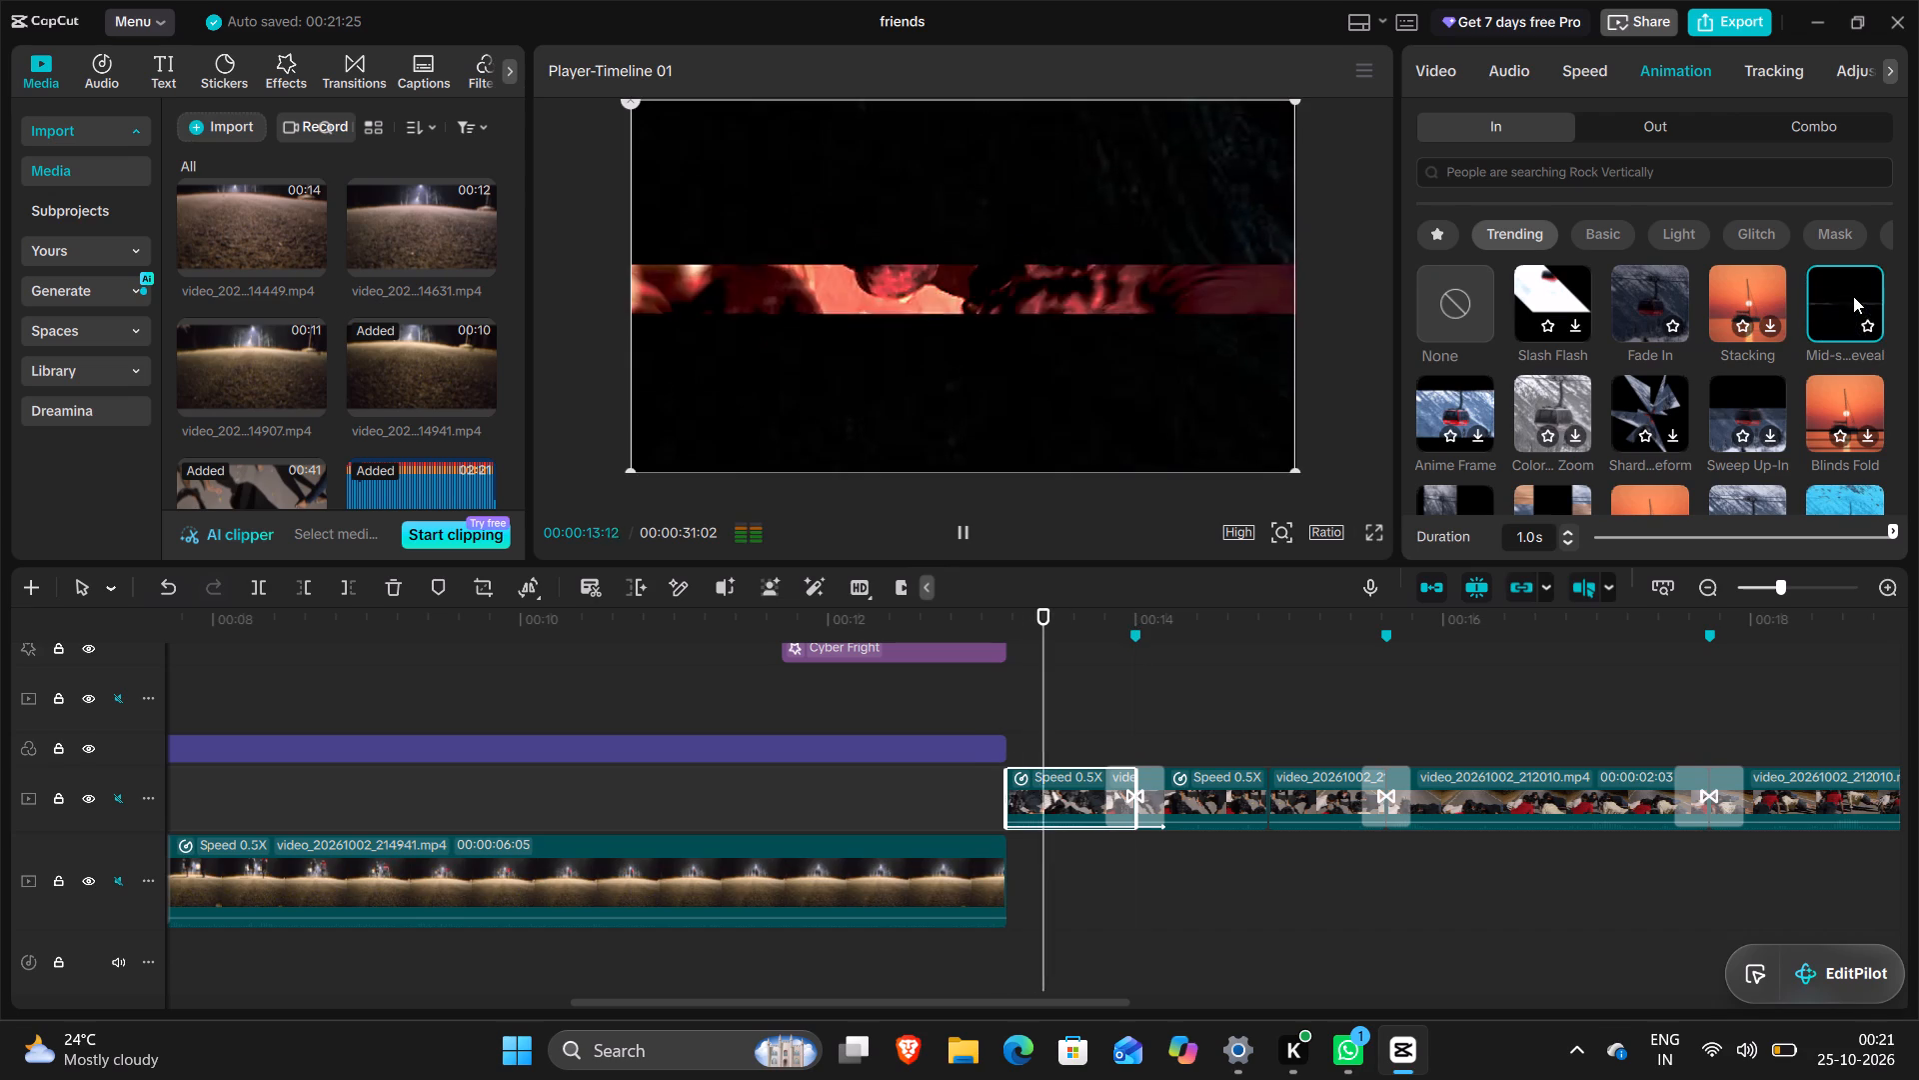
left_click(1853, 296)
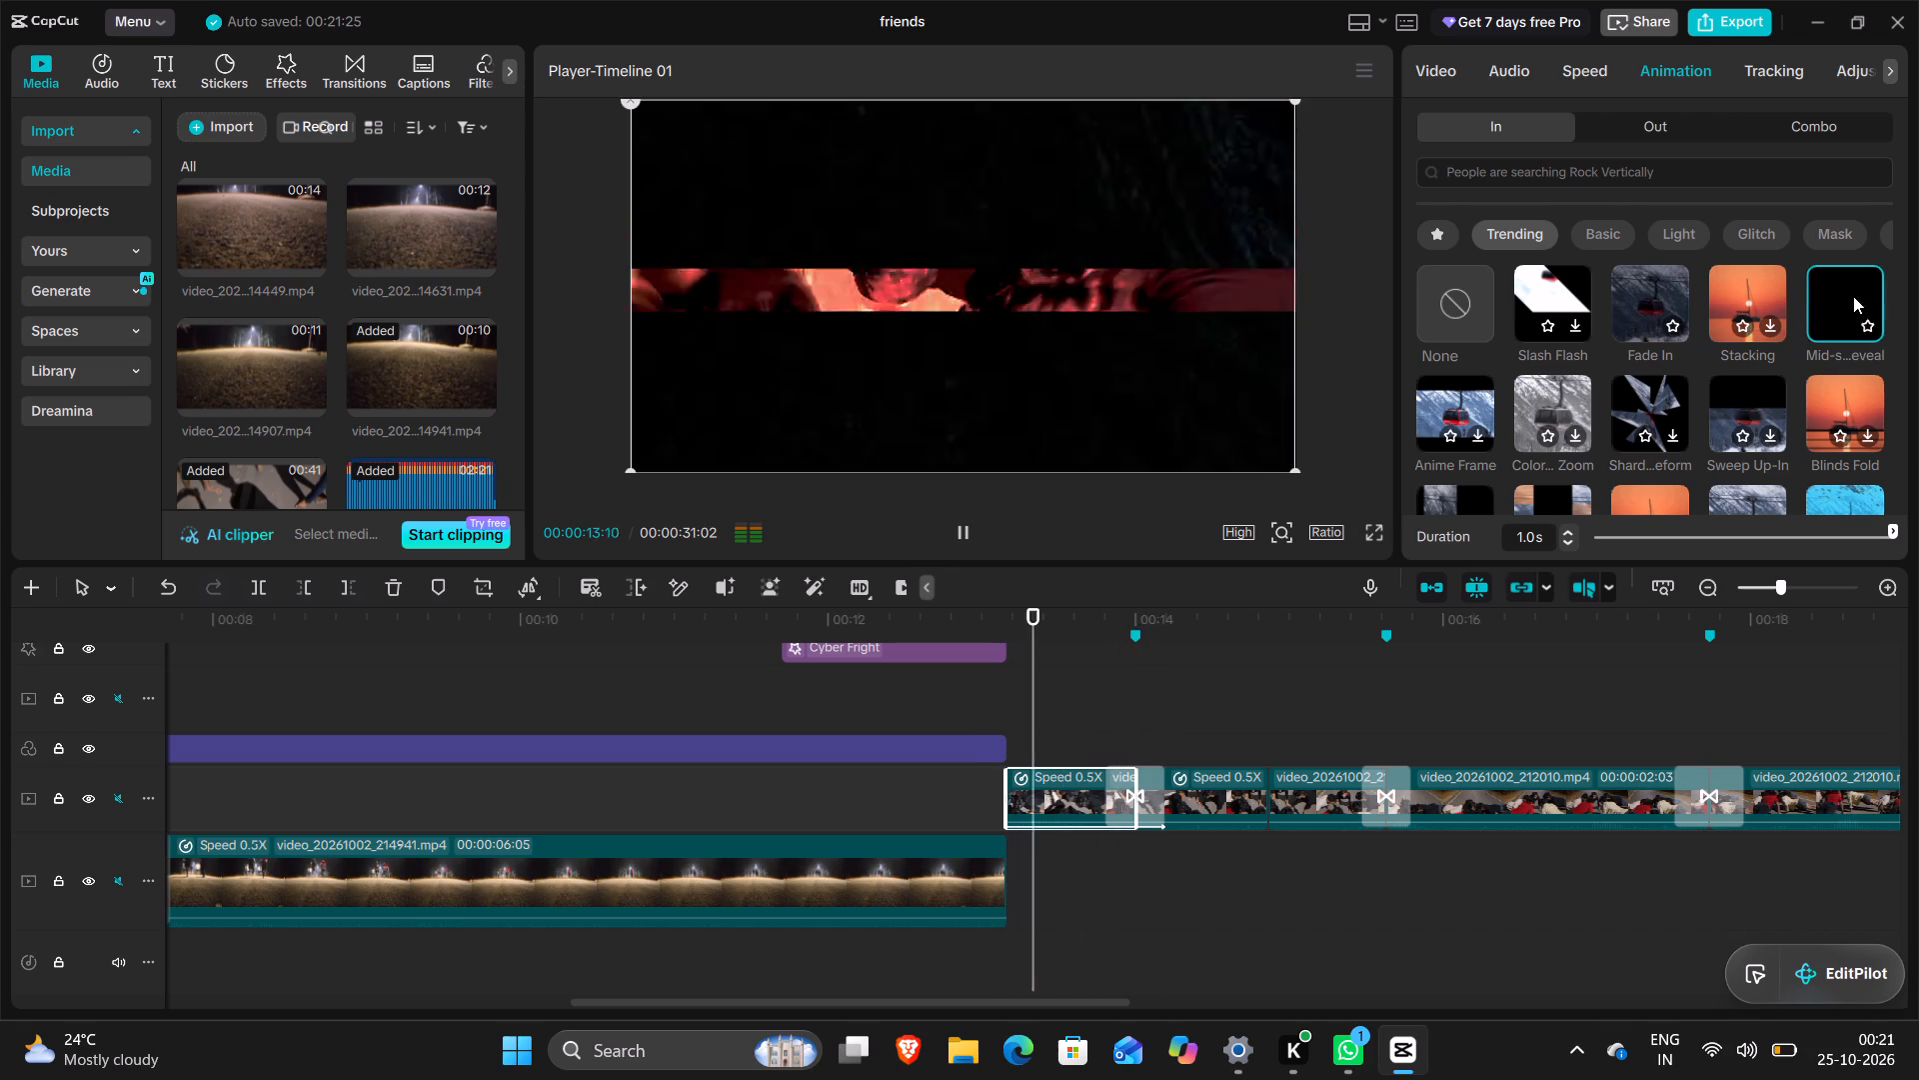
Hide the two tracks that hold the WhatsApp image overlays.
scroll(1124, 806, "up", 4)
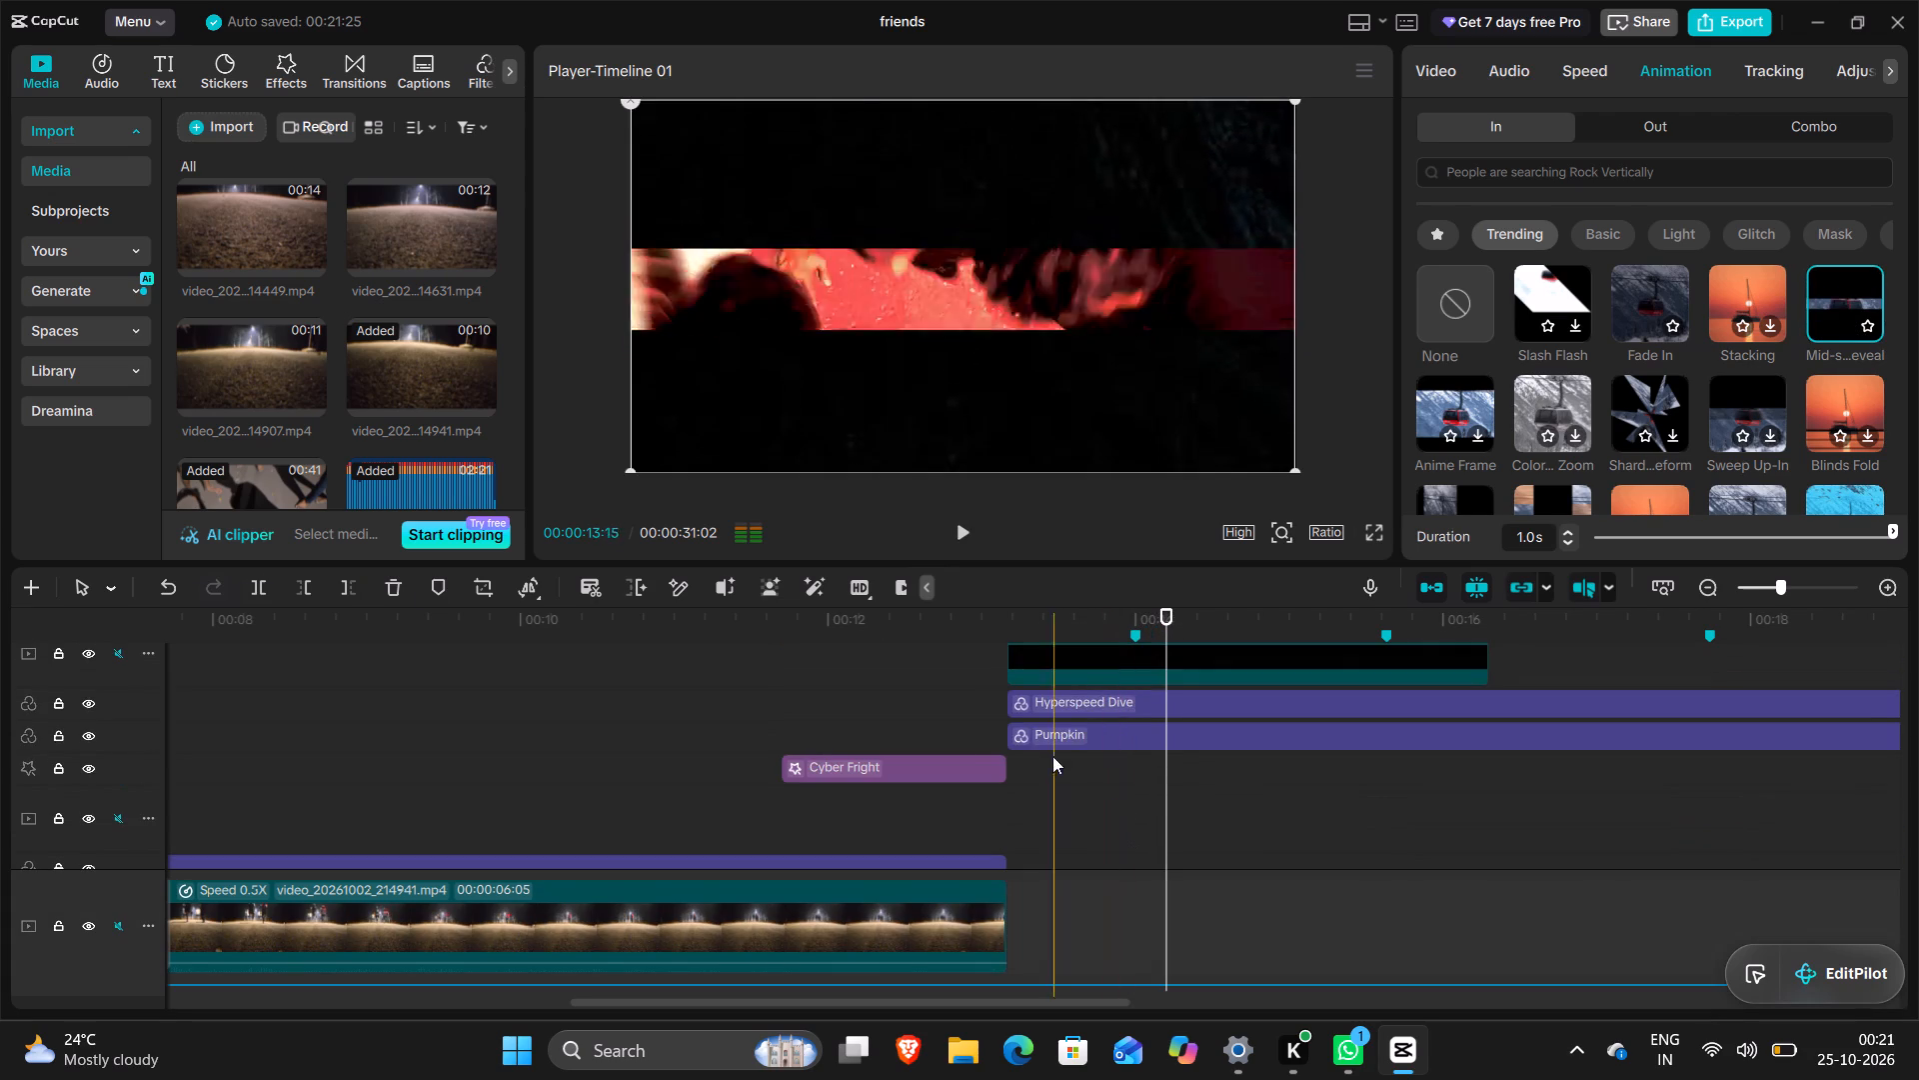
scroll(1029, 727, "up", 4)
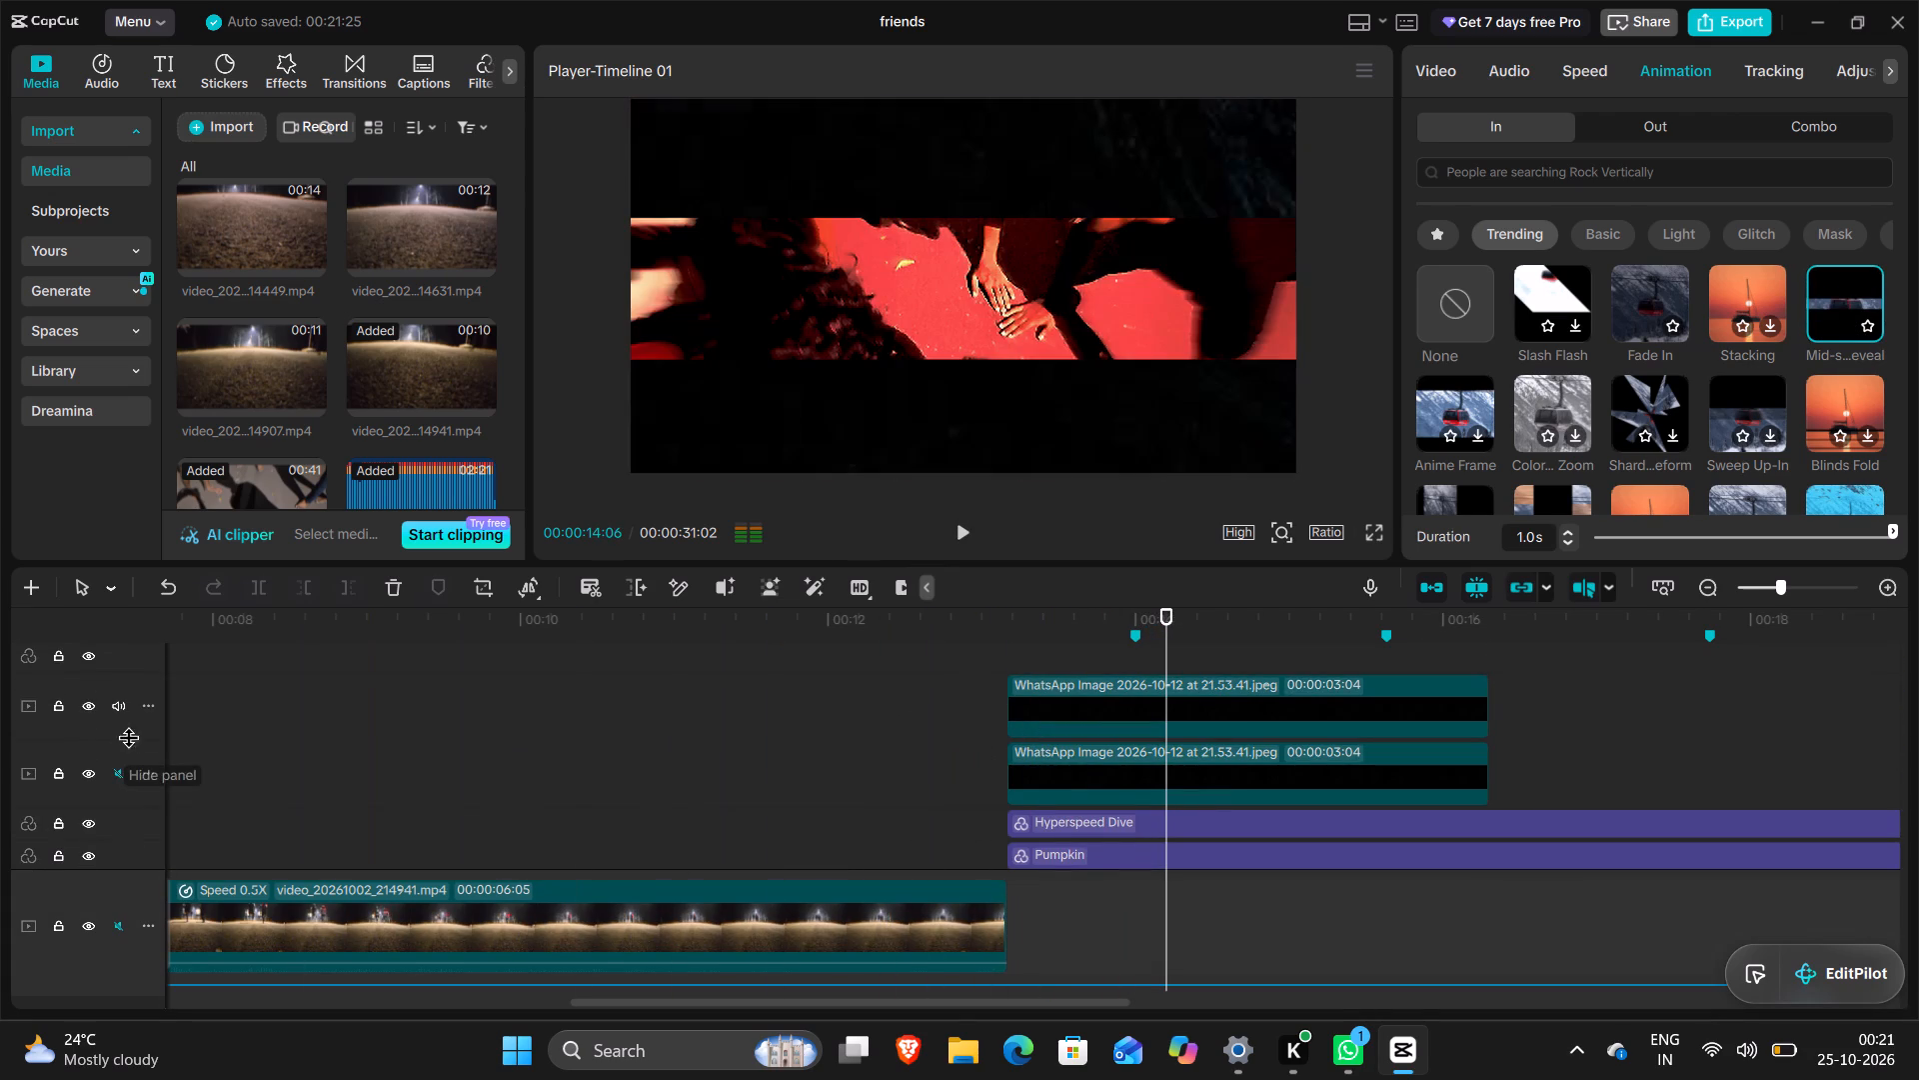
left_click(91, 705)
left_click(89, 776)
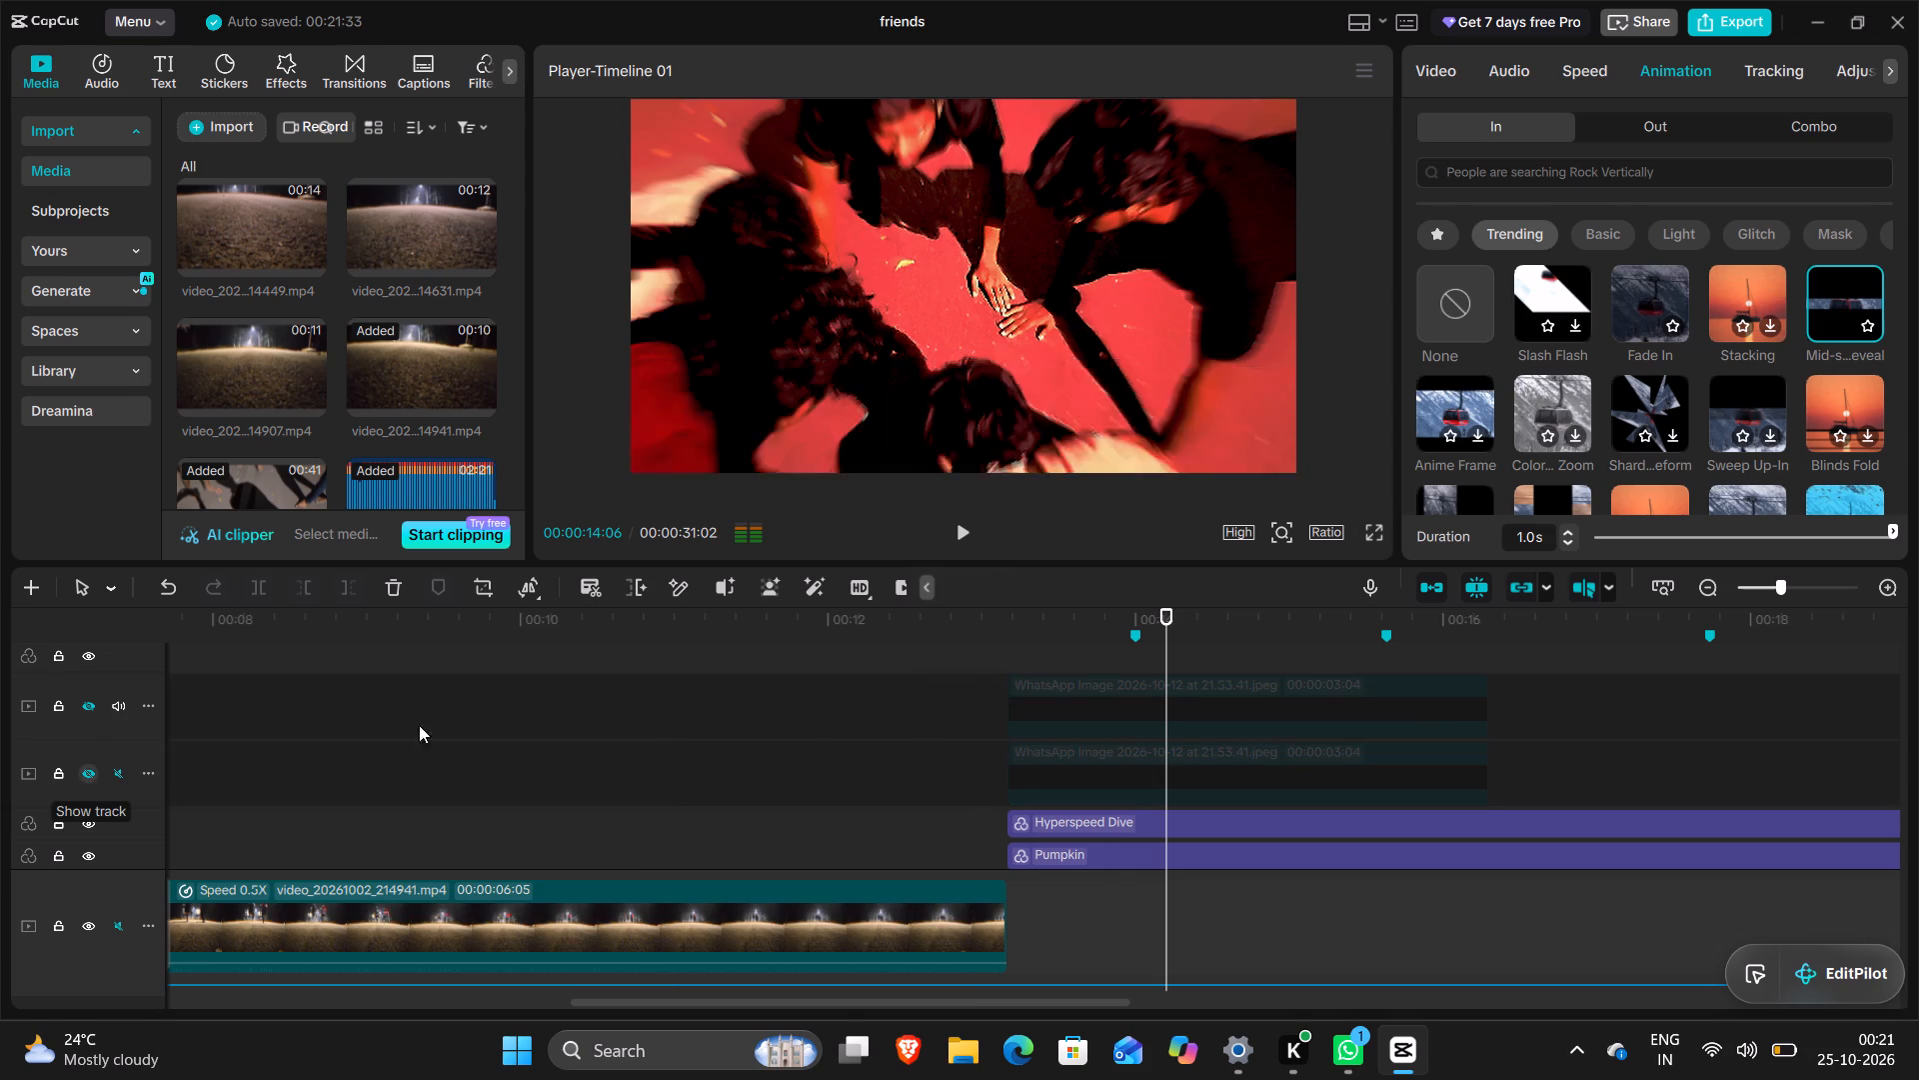
Preview the Mid-s...eveal entrance animation on the first 0.5X red clip while the overlay tracks are hidden.
left_click(976, 762)
scroll(1267, 743, "down", 2)
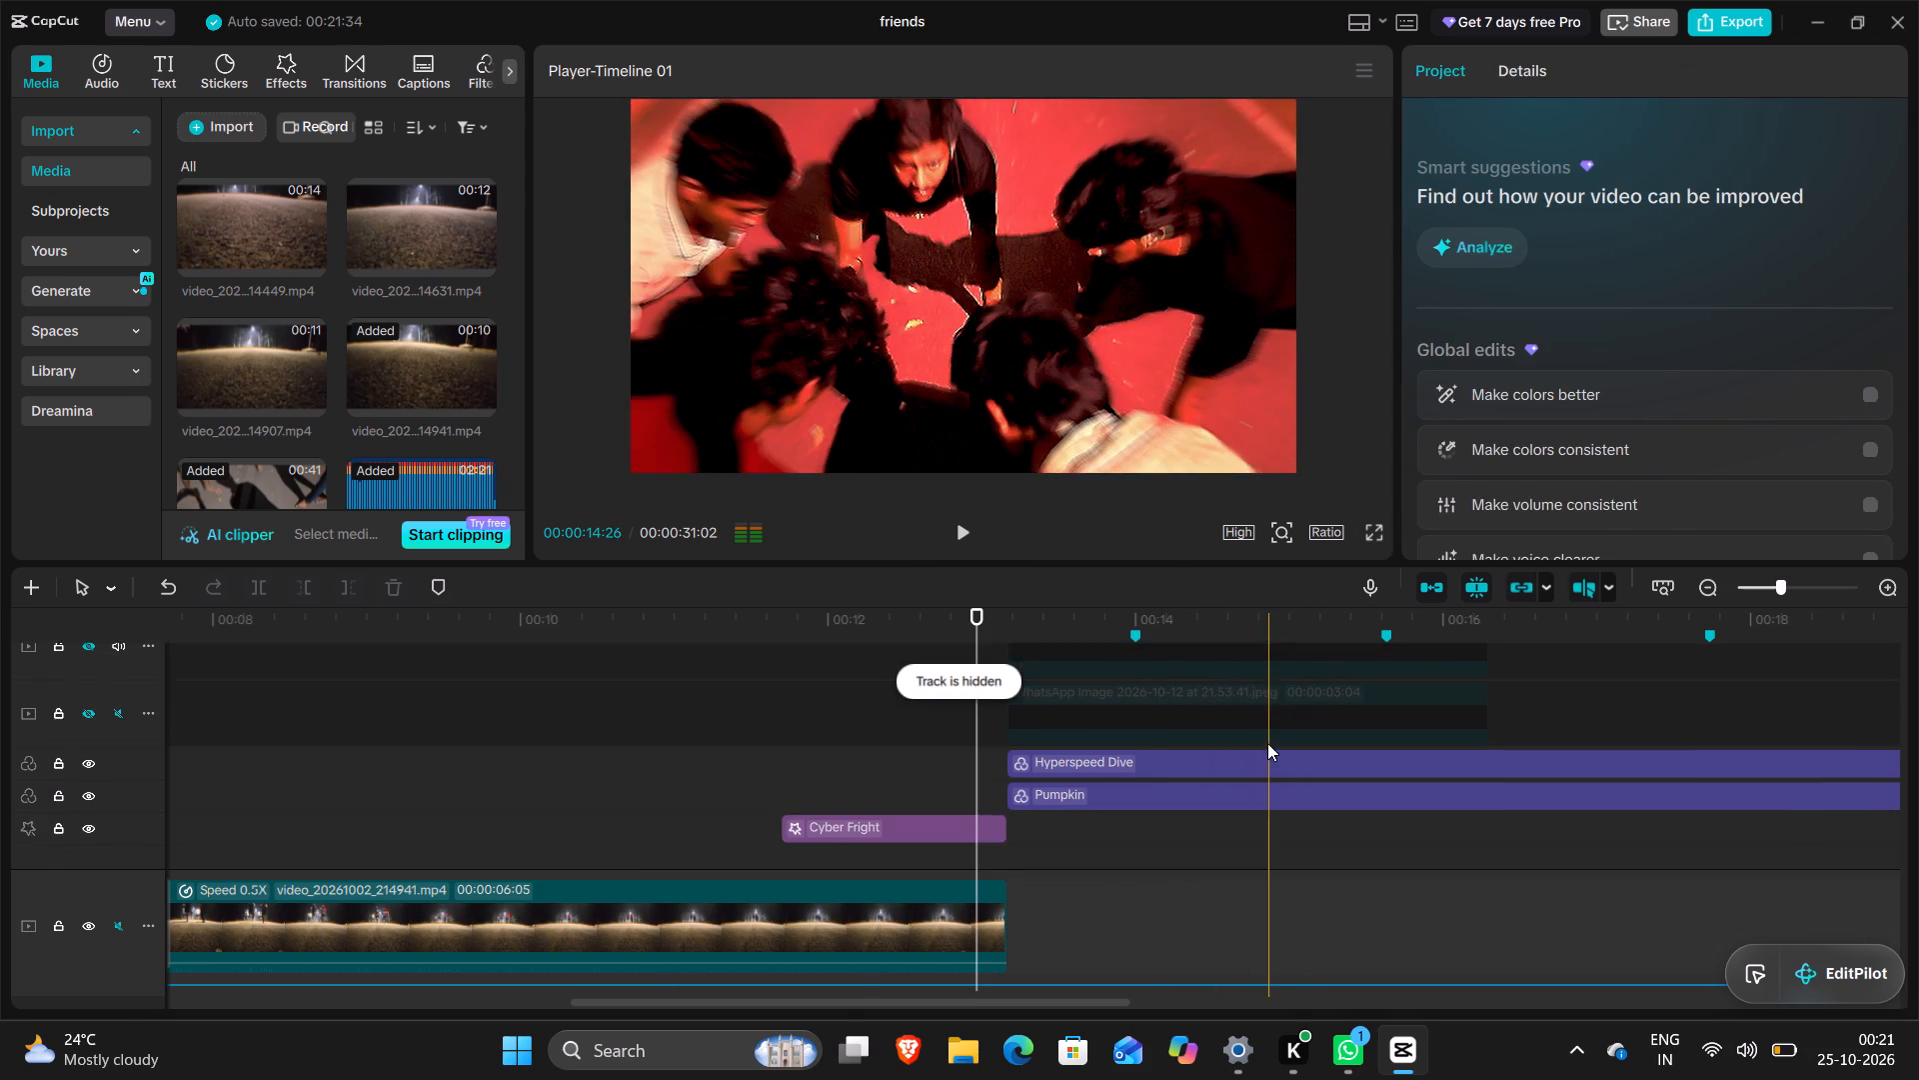
scroll(1267, 743, "down", 6)
left_click(1065, 774)
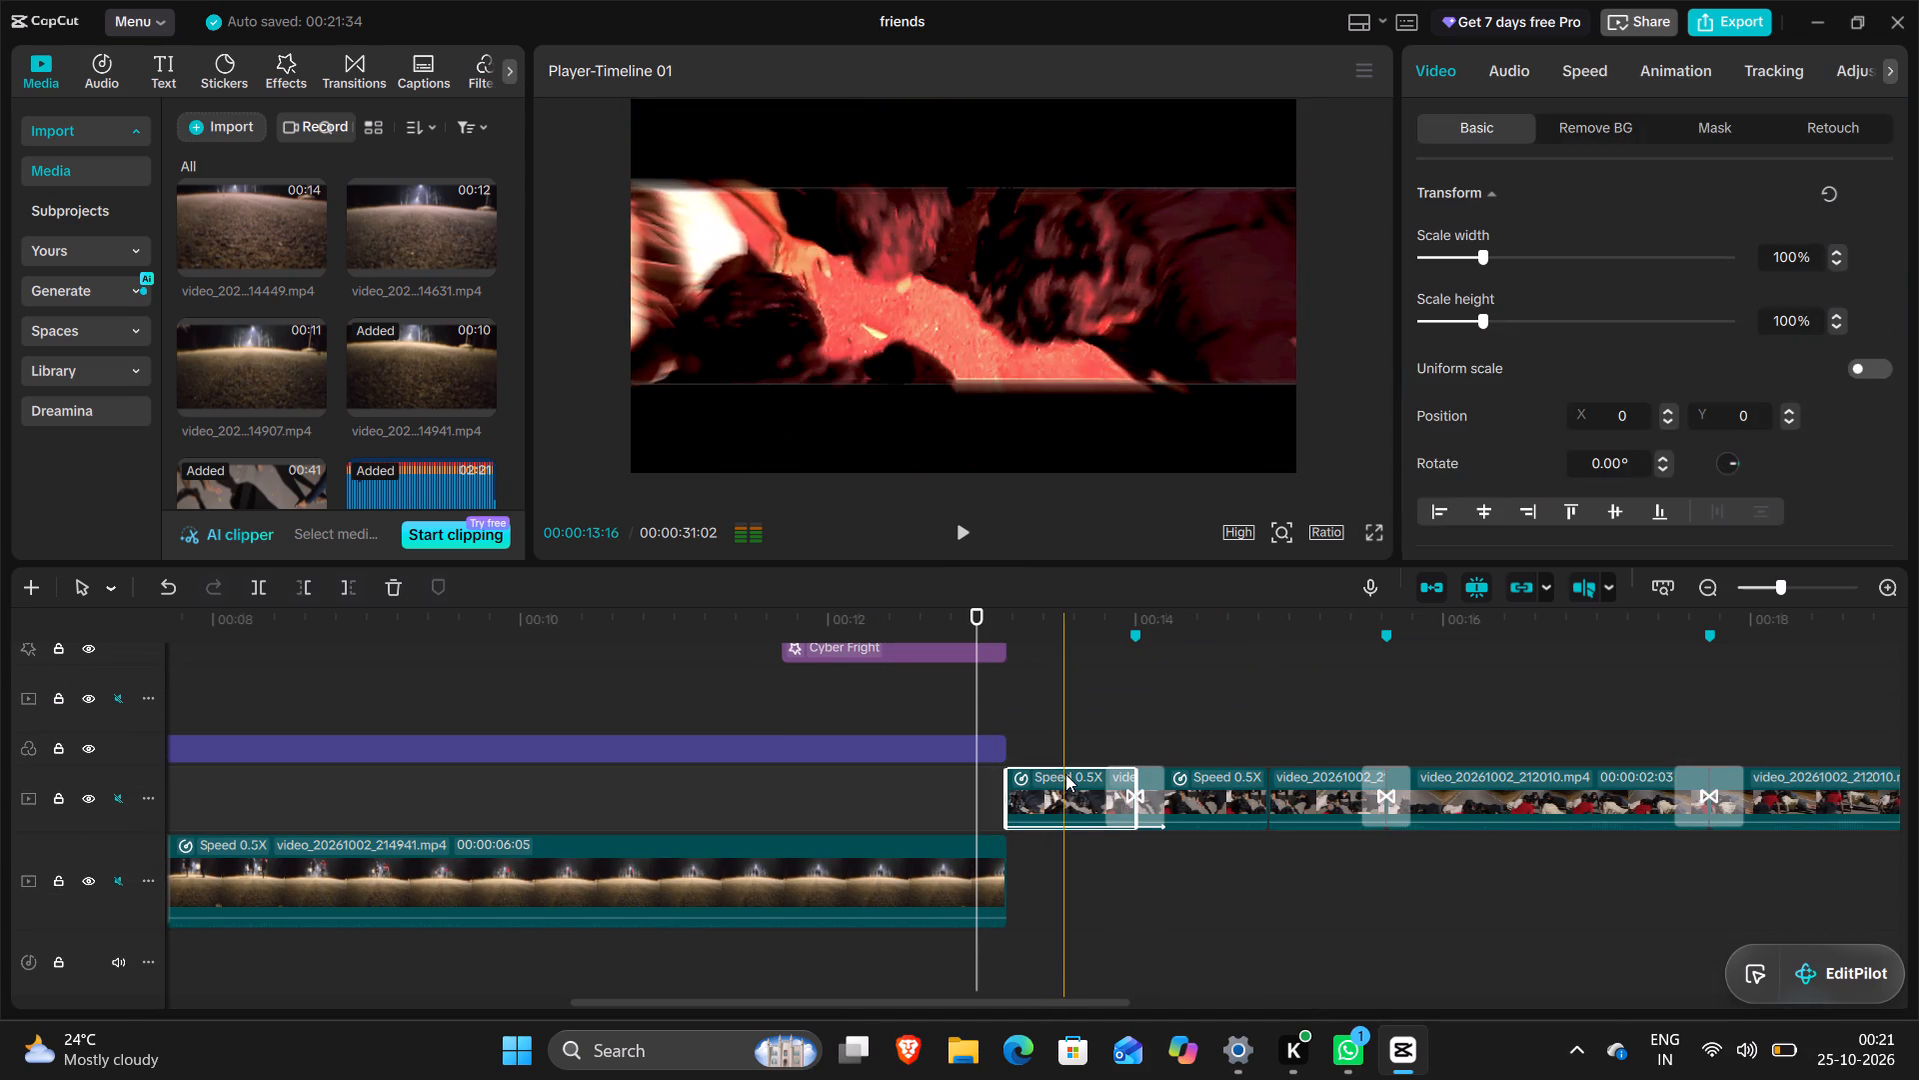
left_click(1671, 76)
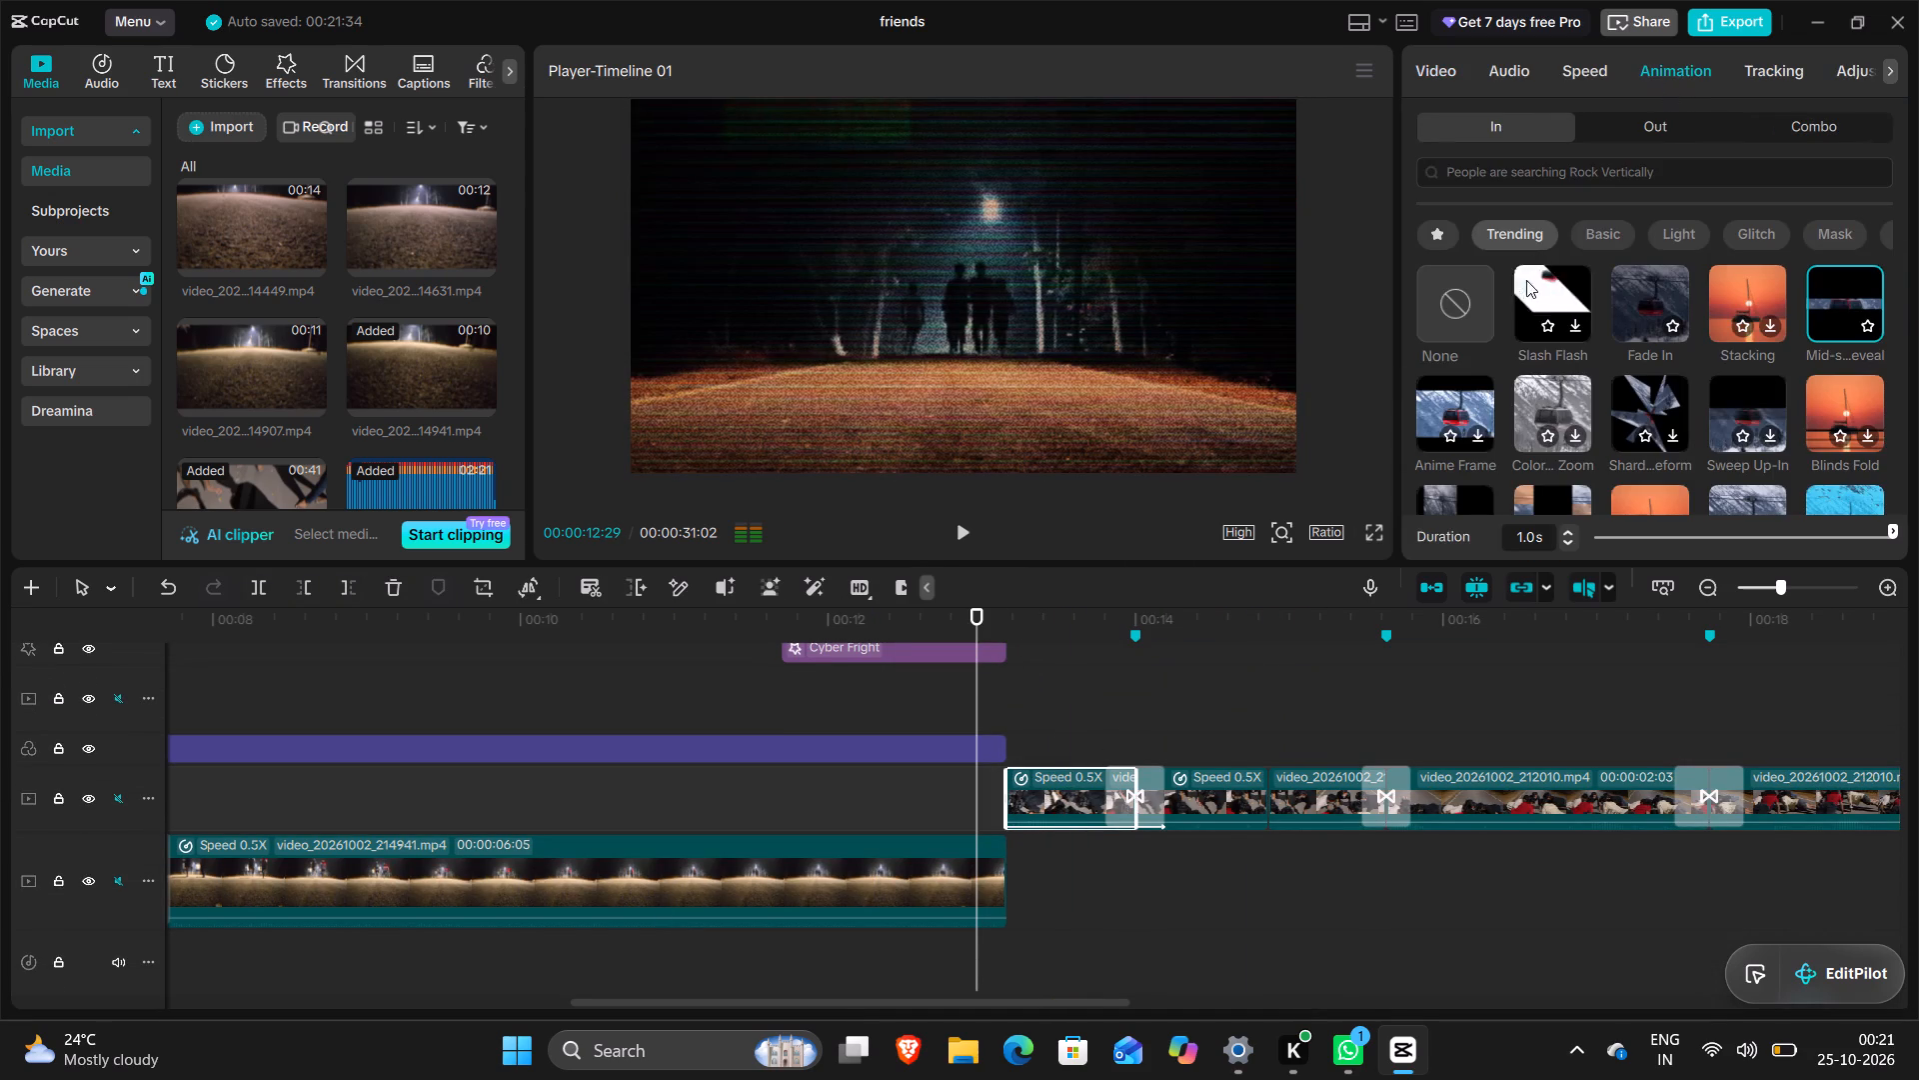
left_click(1816, 306)
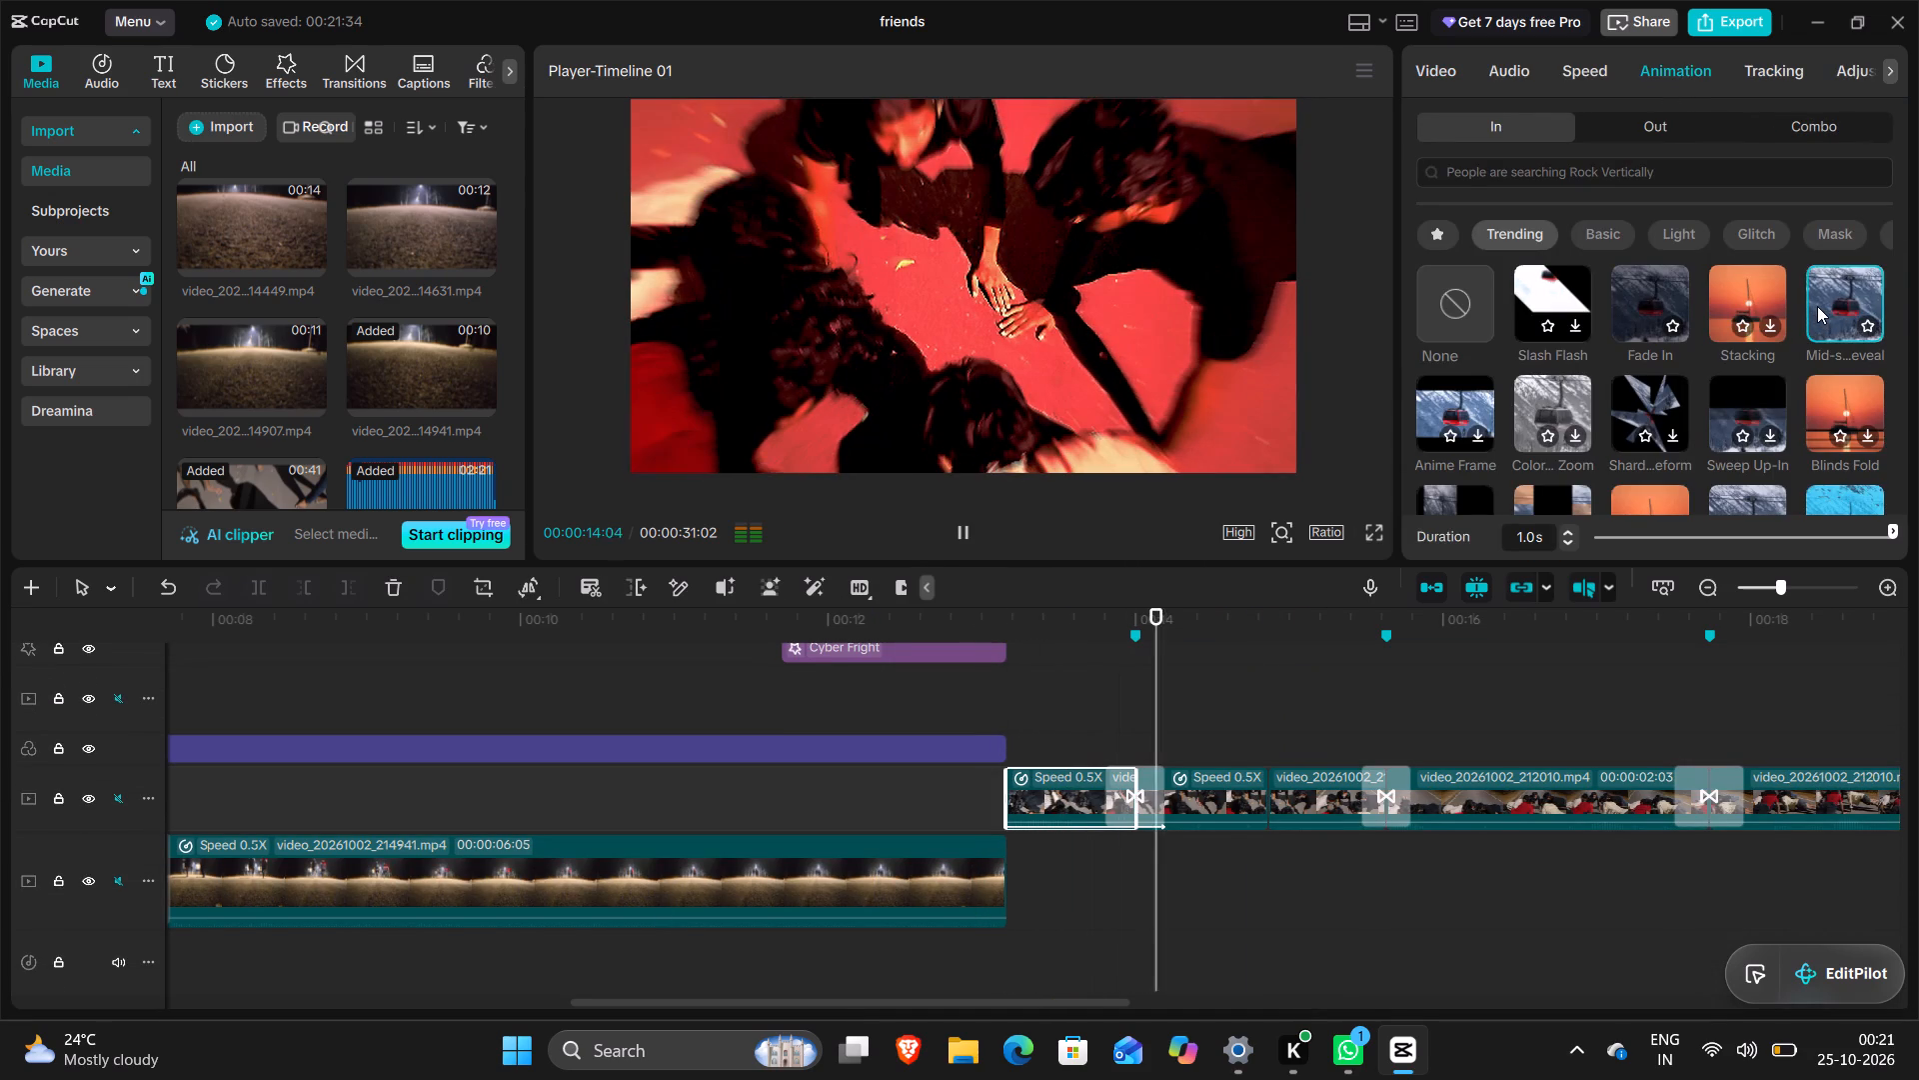
left_click(1817, 306)
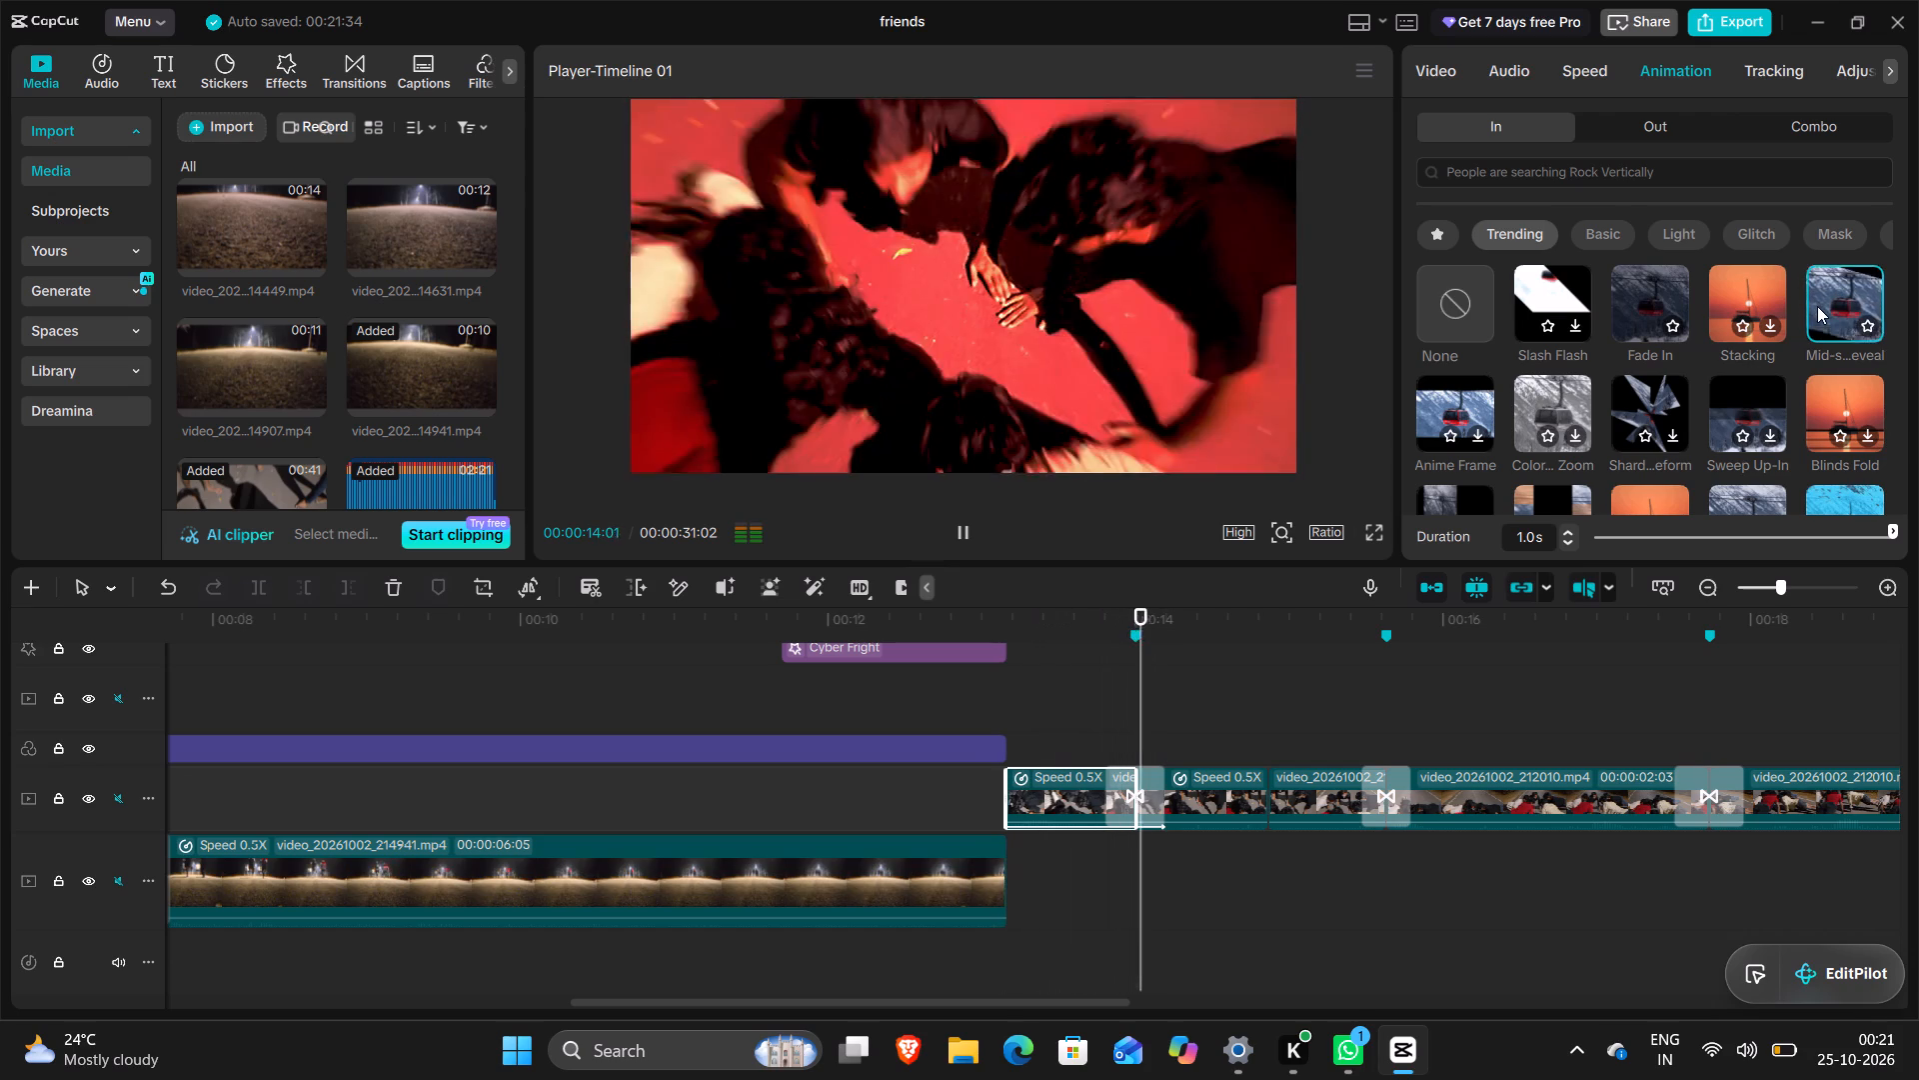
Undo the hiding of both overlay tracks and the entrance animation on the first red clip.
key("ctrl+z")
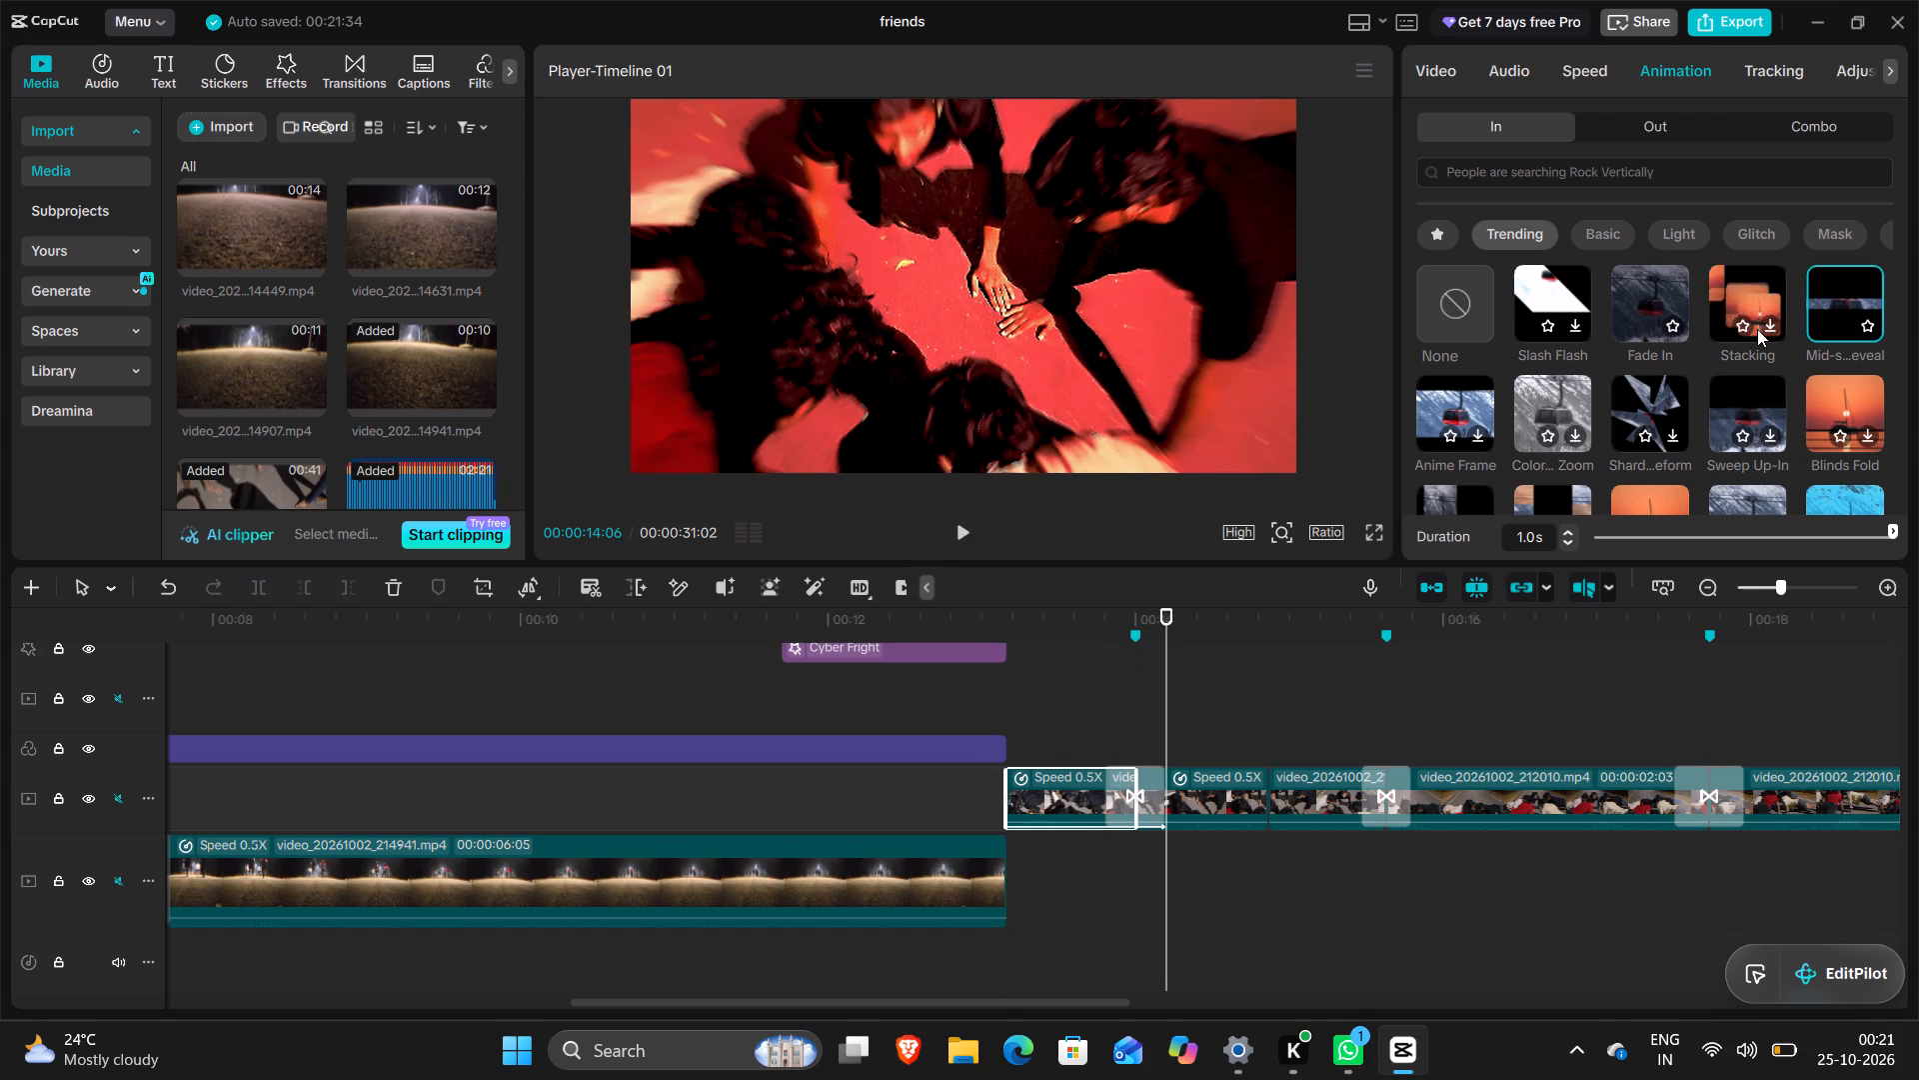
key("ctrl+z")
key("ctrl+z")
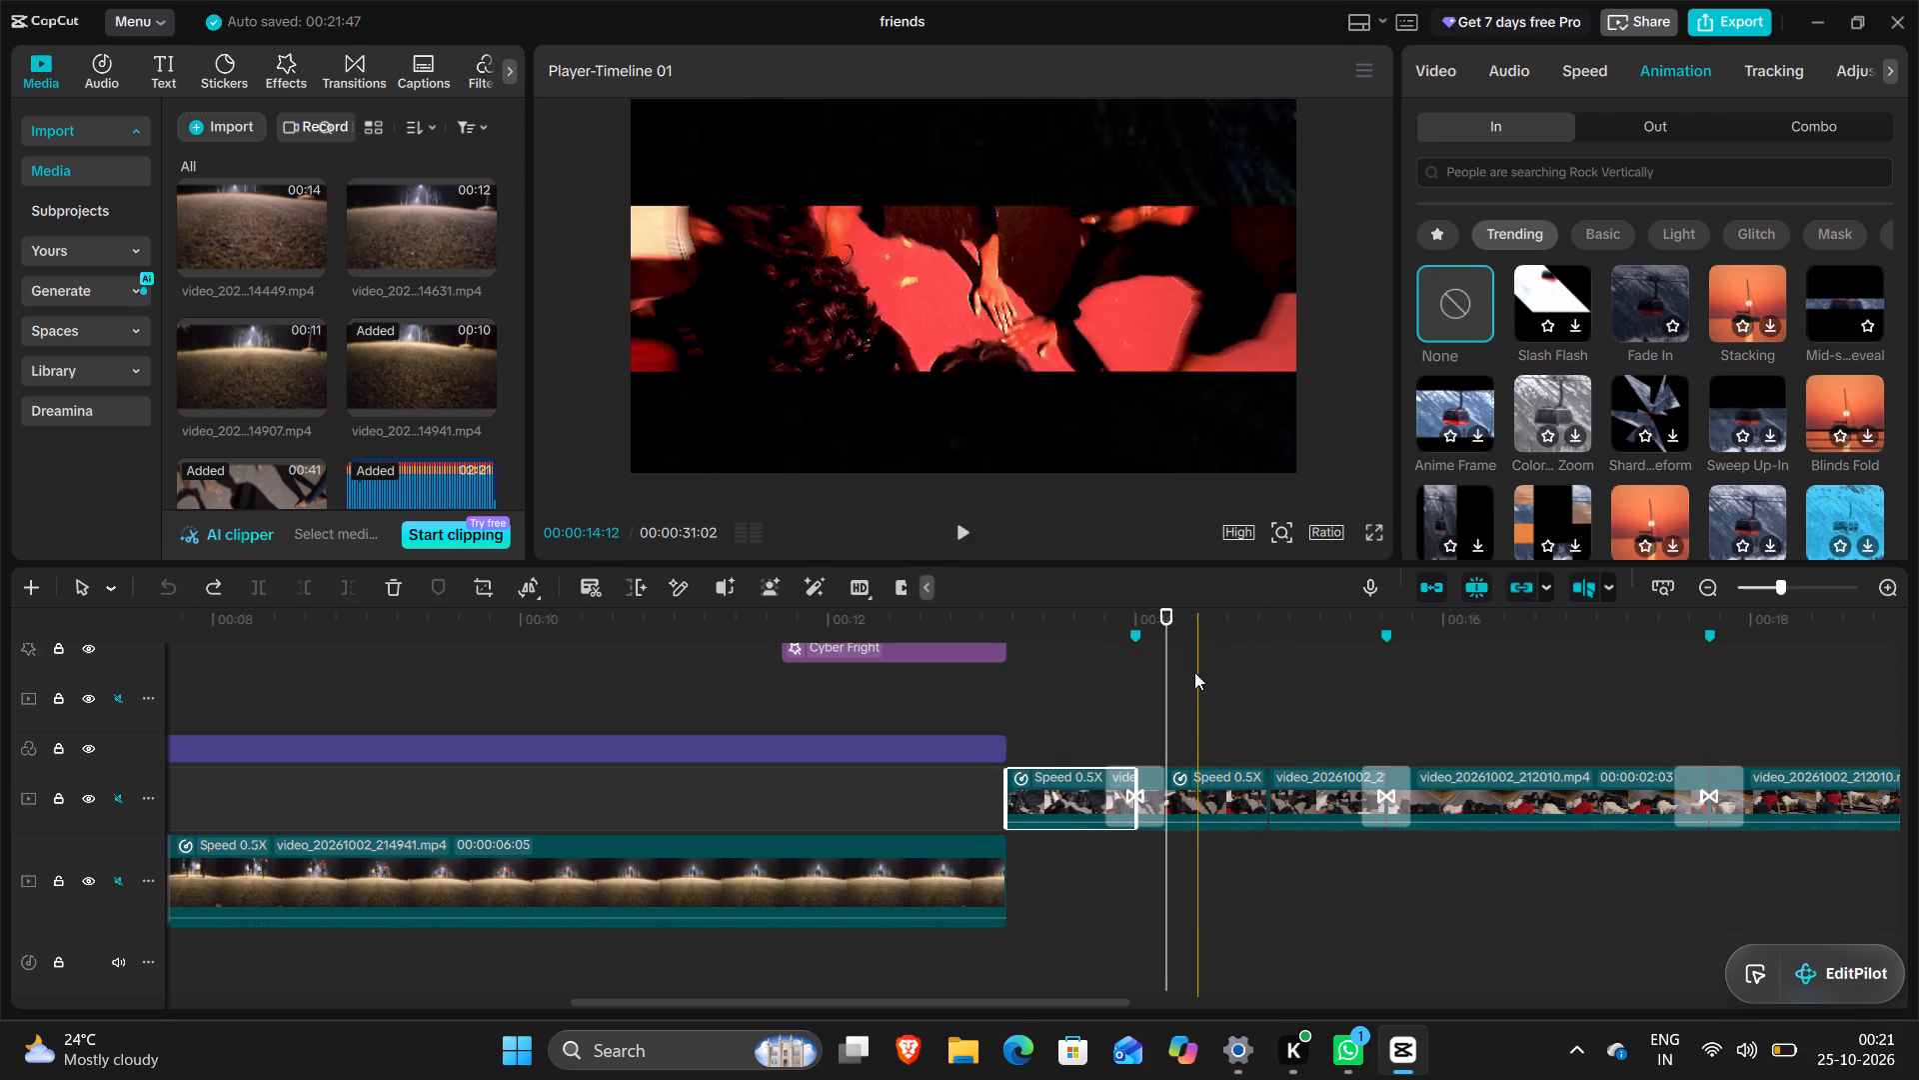
Play the edit from about 00:00:09:27 through the closing black-and-white shot to review it.
left_click_drag(1167, 667, 506, 670)
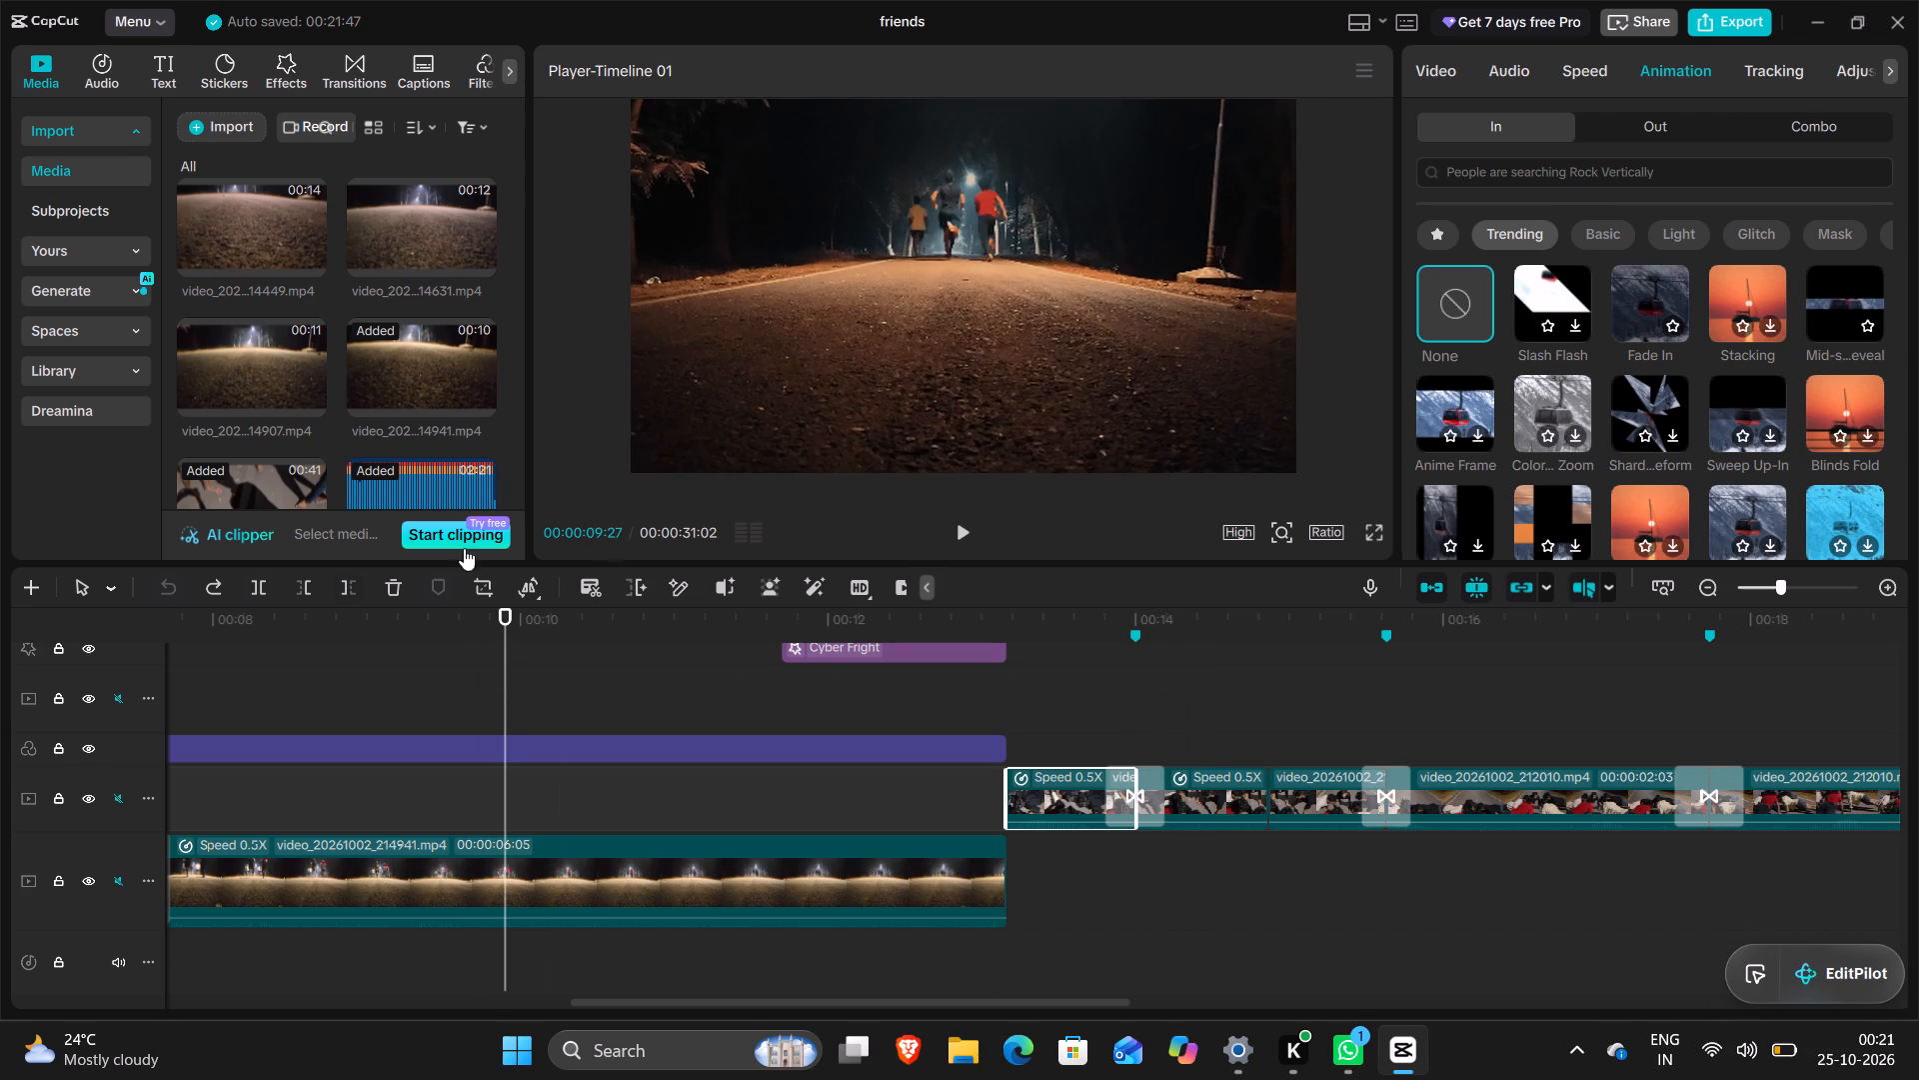
left_click(975, 543)
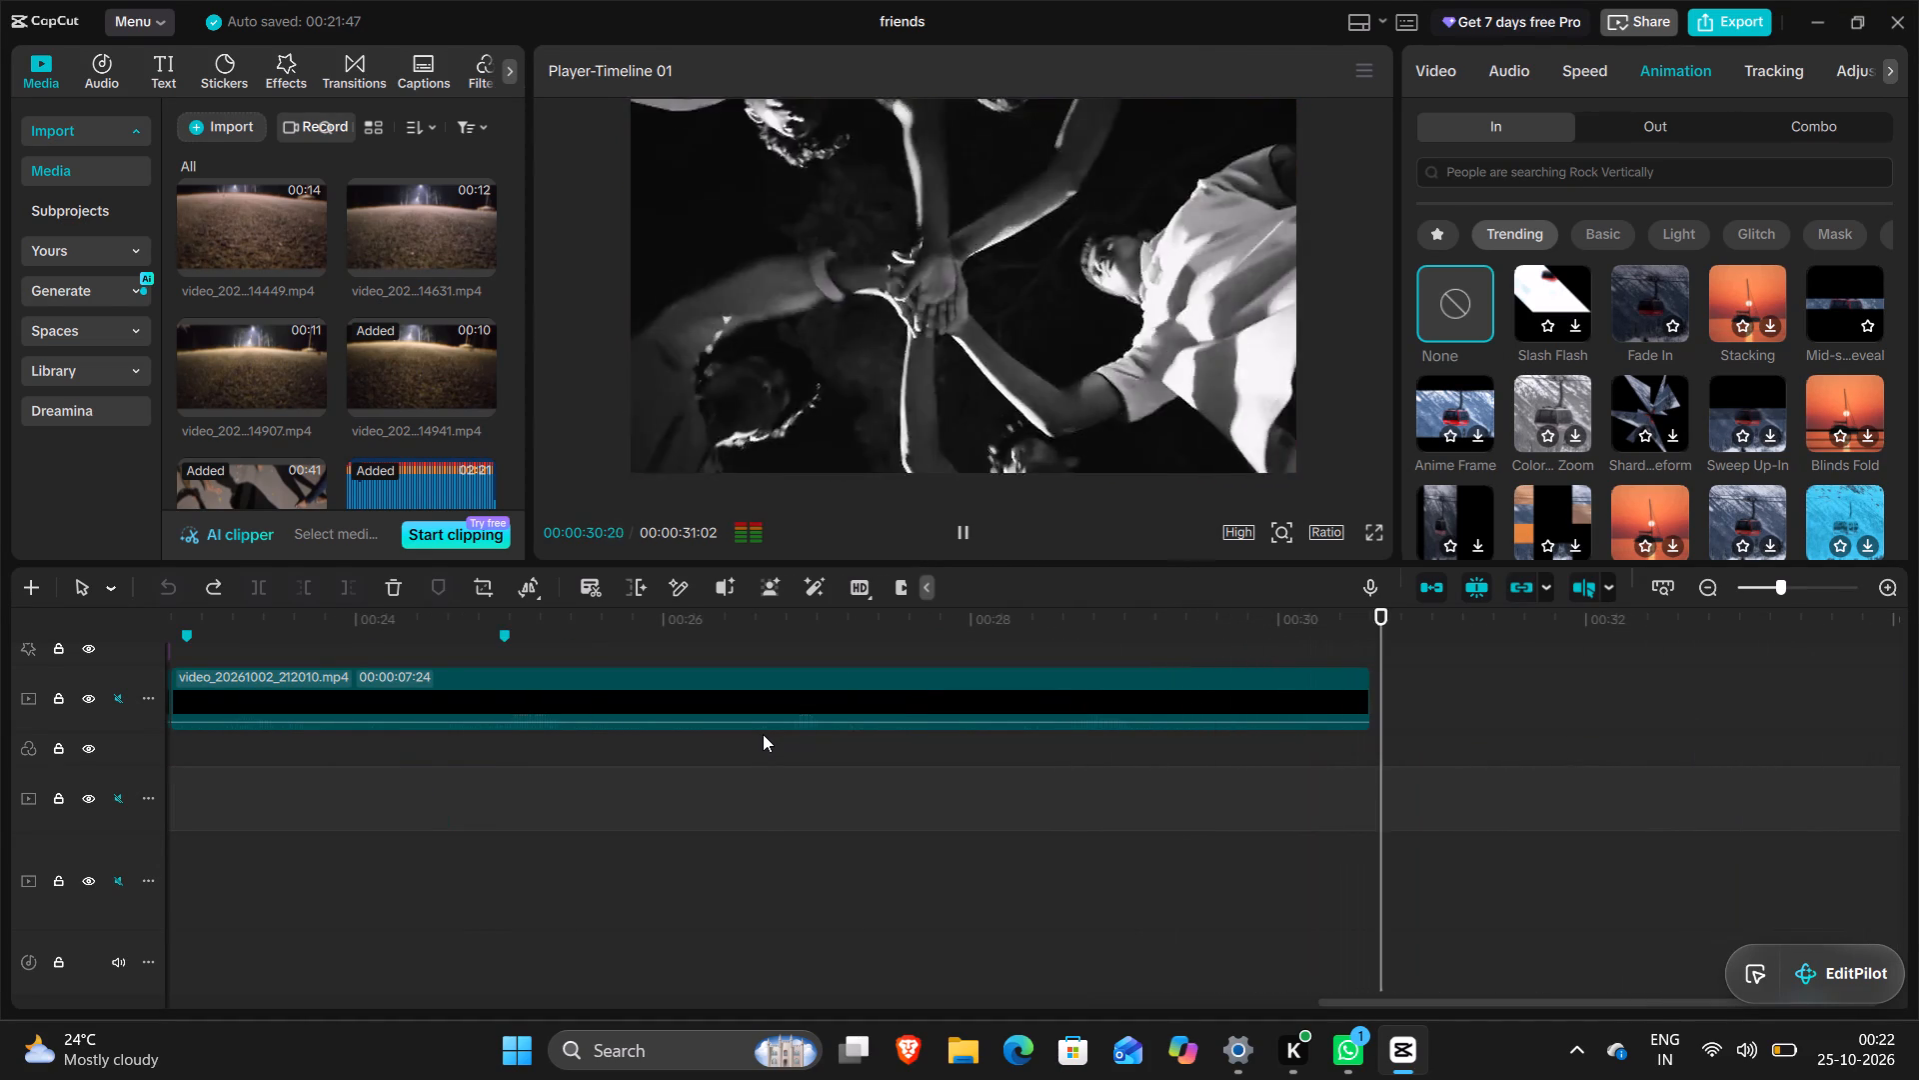
Scrub back through the timeline and place the playhead at the cut from the night road footage to the first red clip.
left_click(745, 821)
left_click_drag(747, 820, 179, 851)
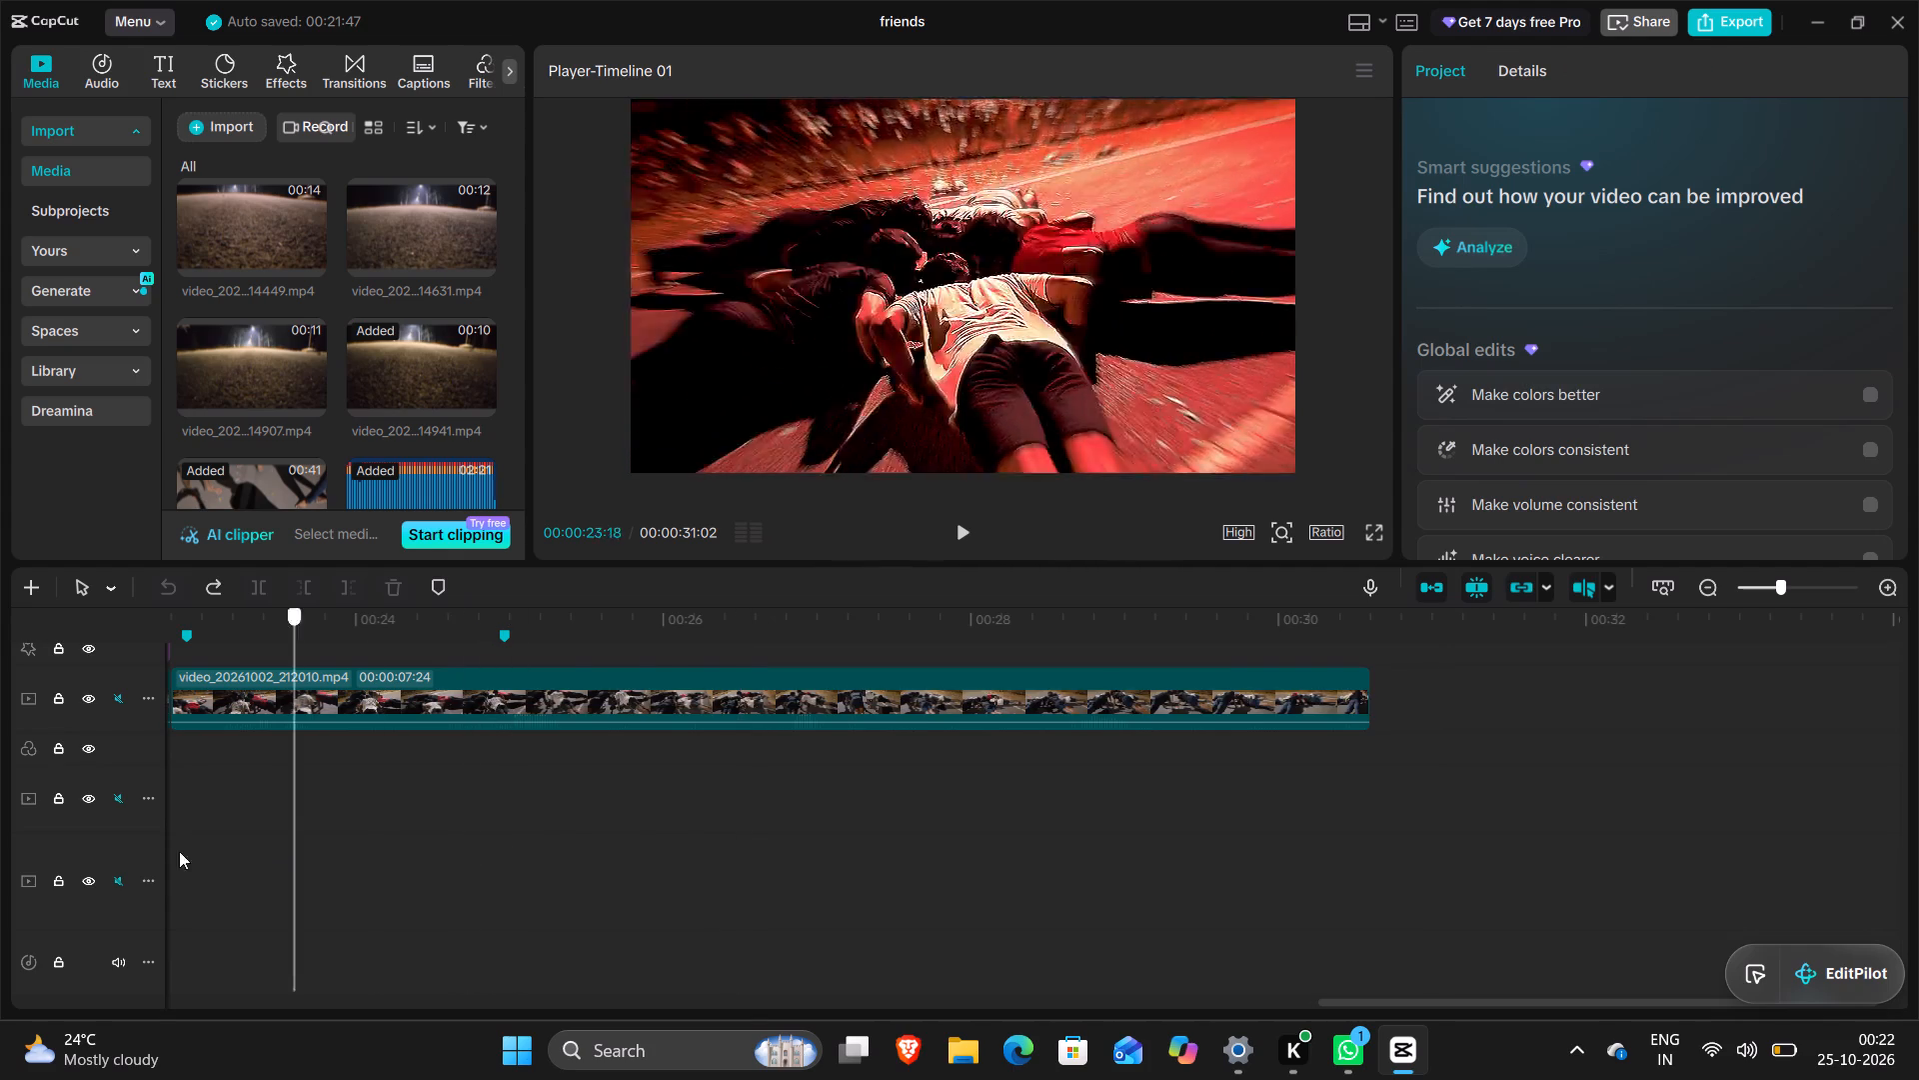
left_click_drag(179, 851, 1918, 883)
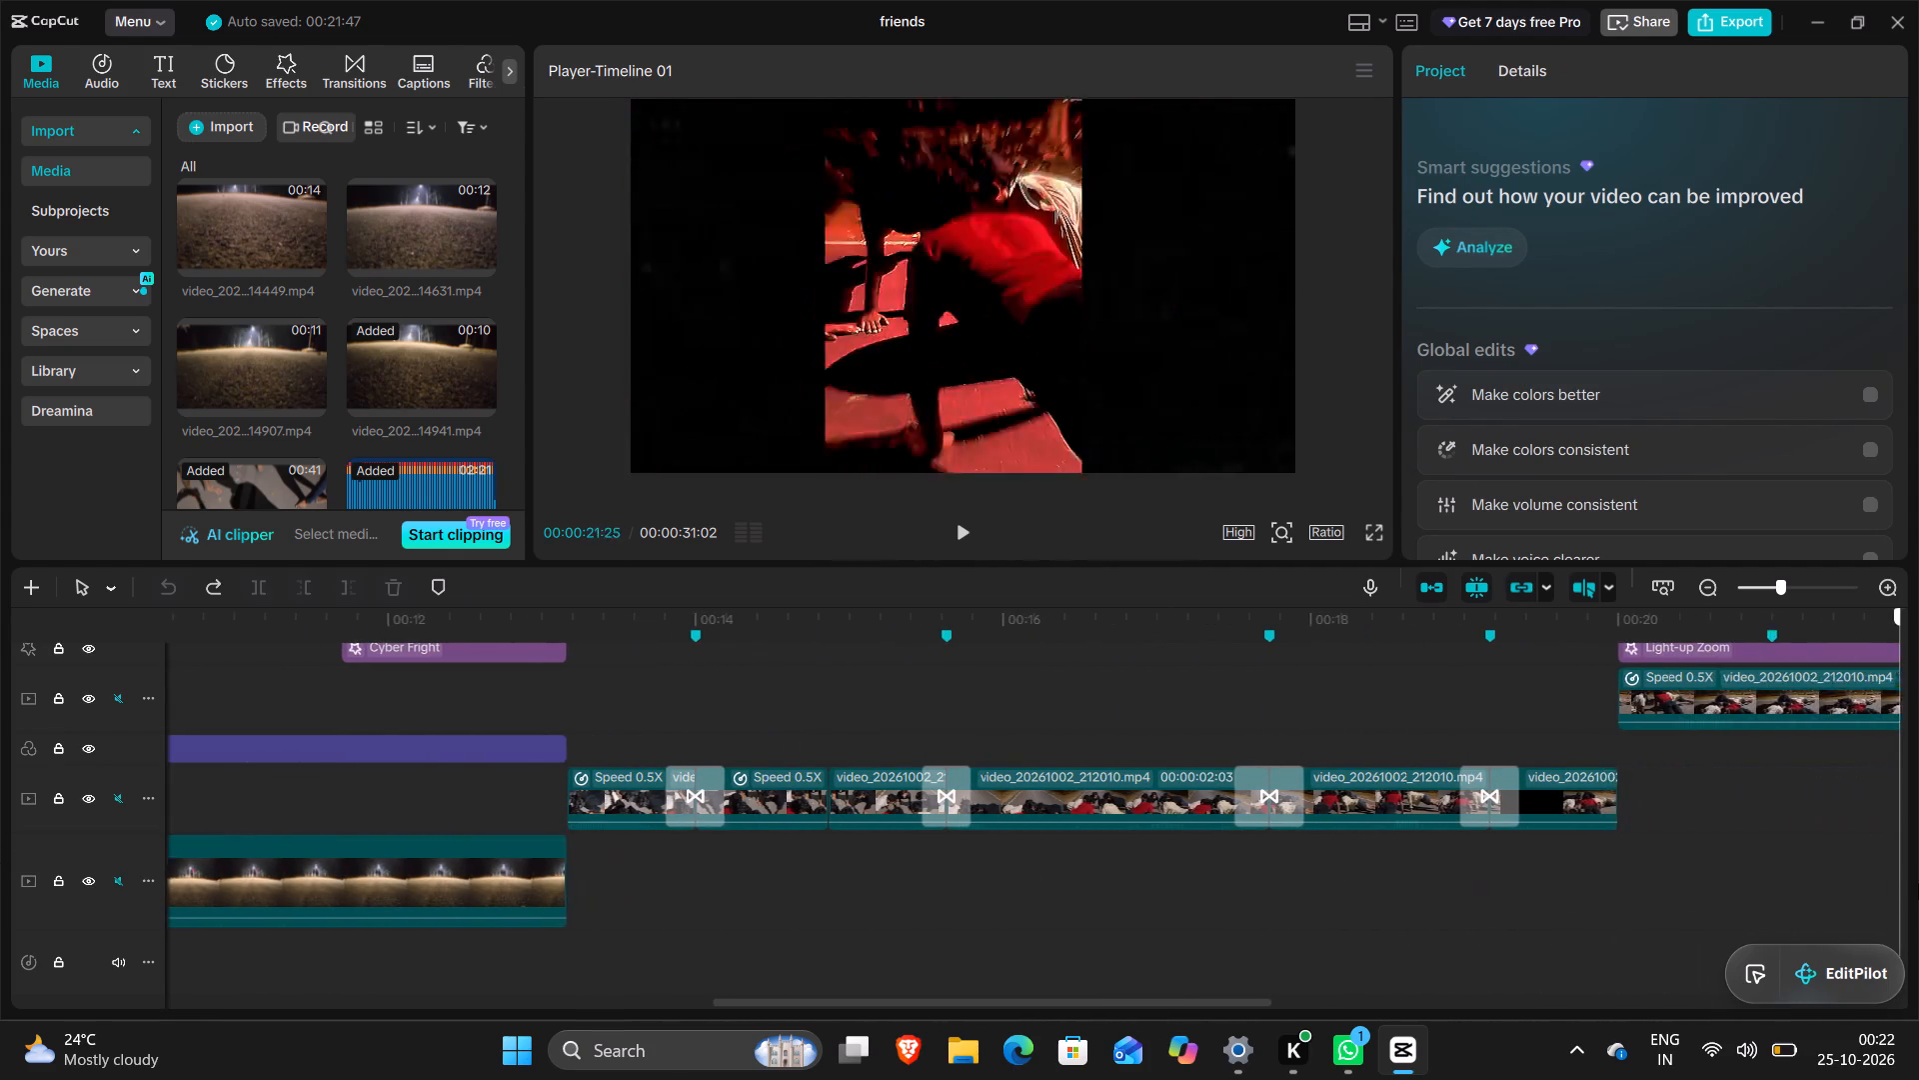
left_click_drag(1918, 883, 788, 914)
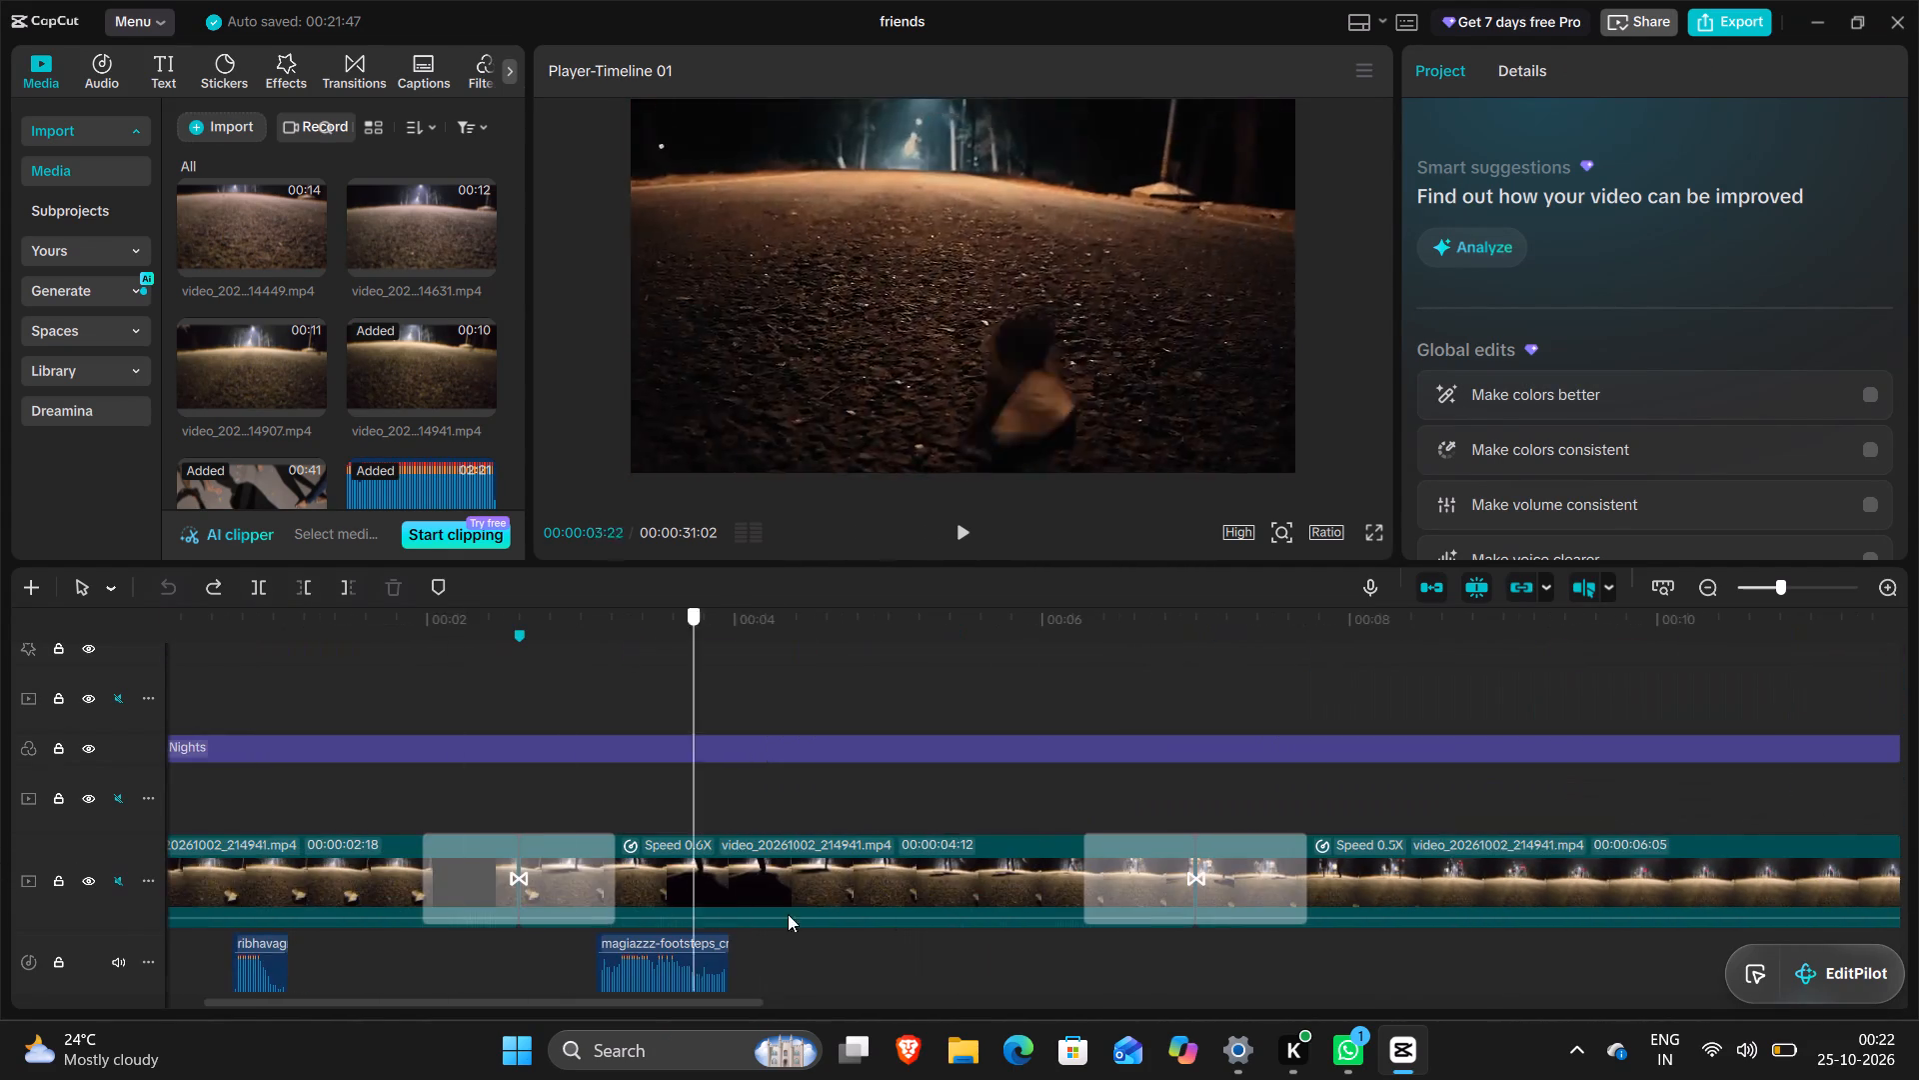
left_click_drag(788, 914, 1509, 926)
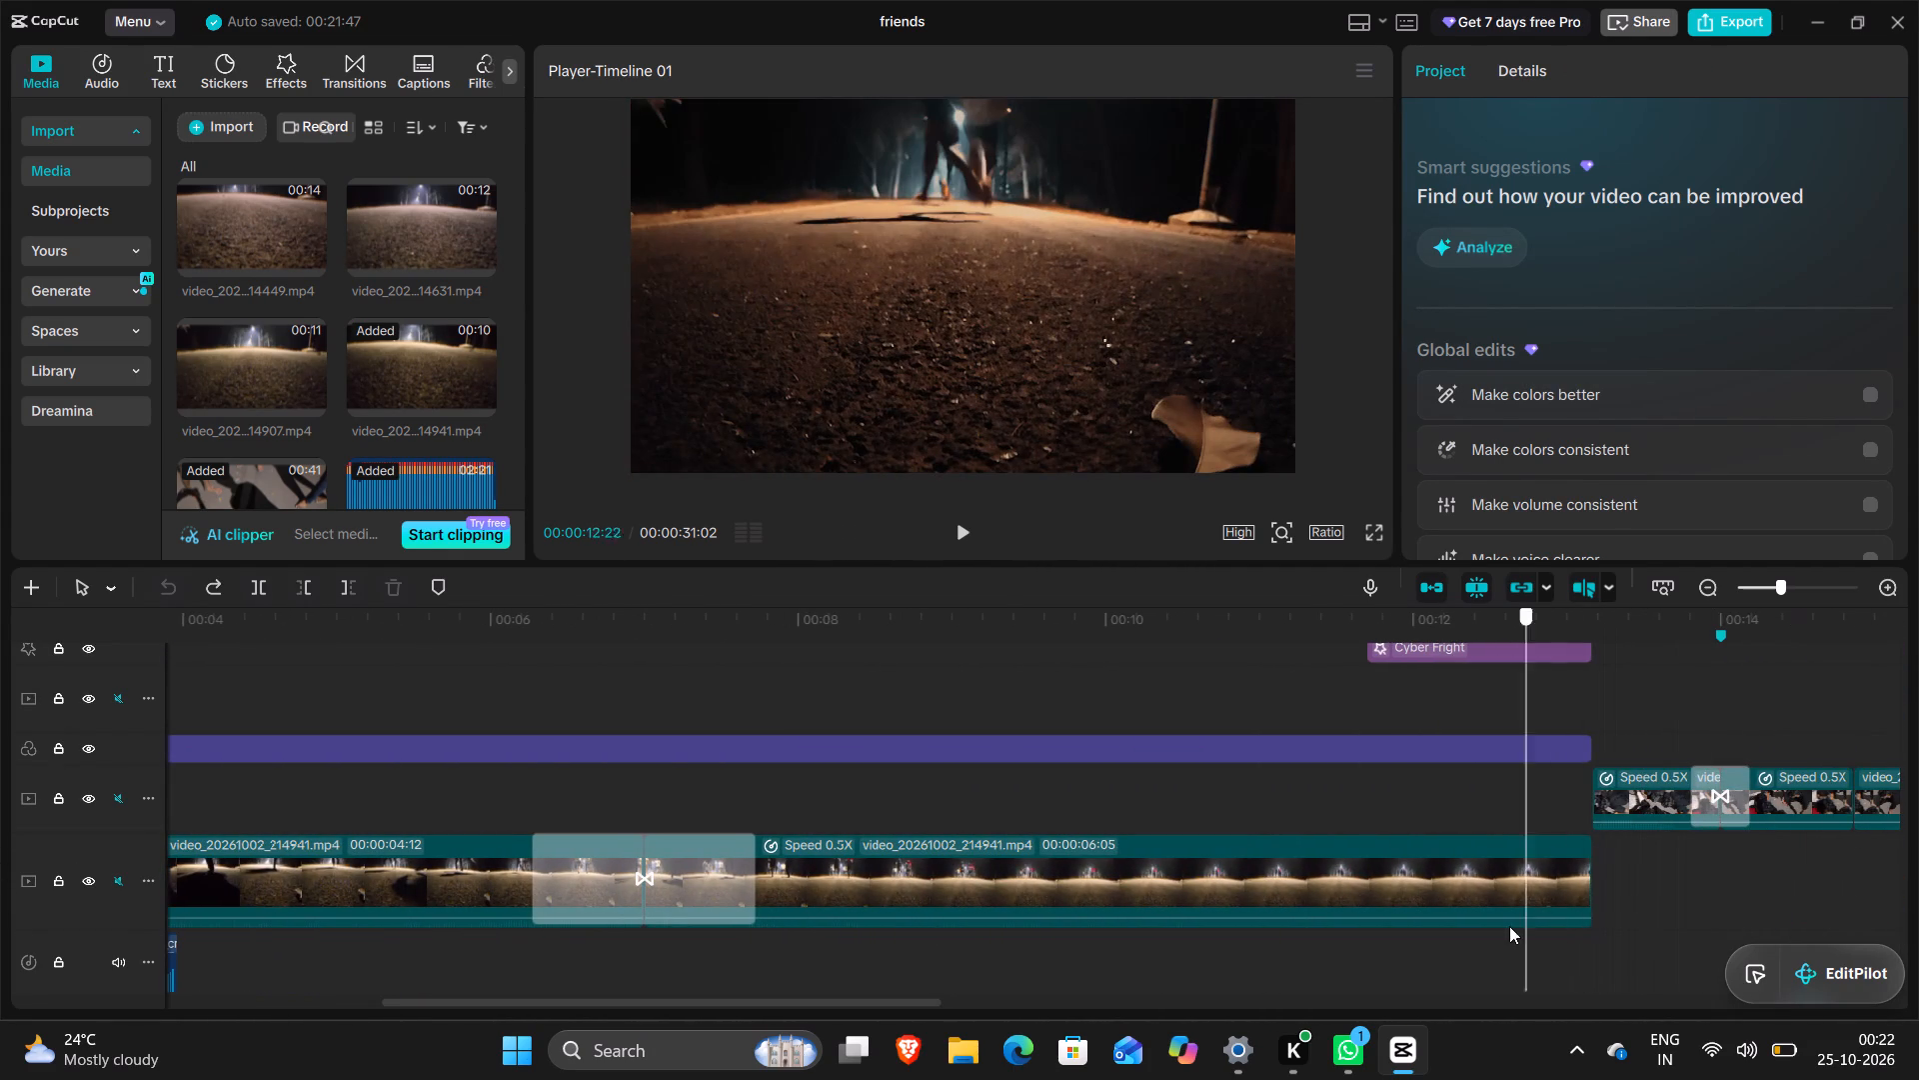
left_click_drag(1509, 926, 1699, 918)
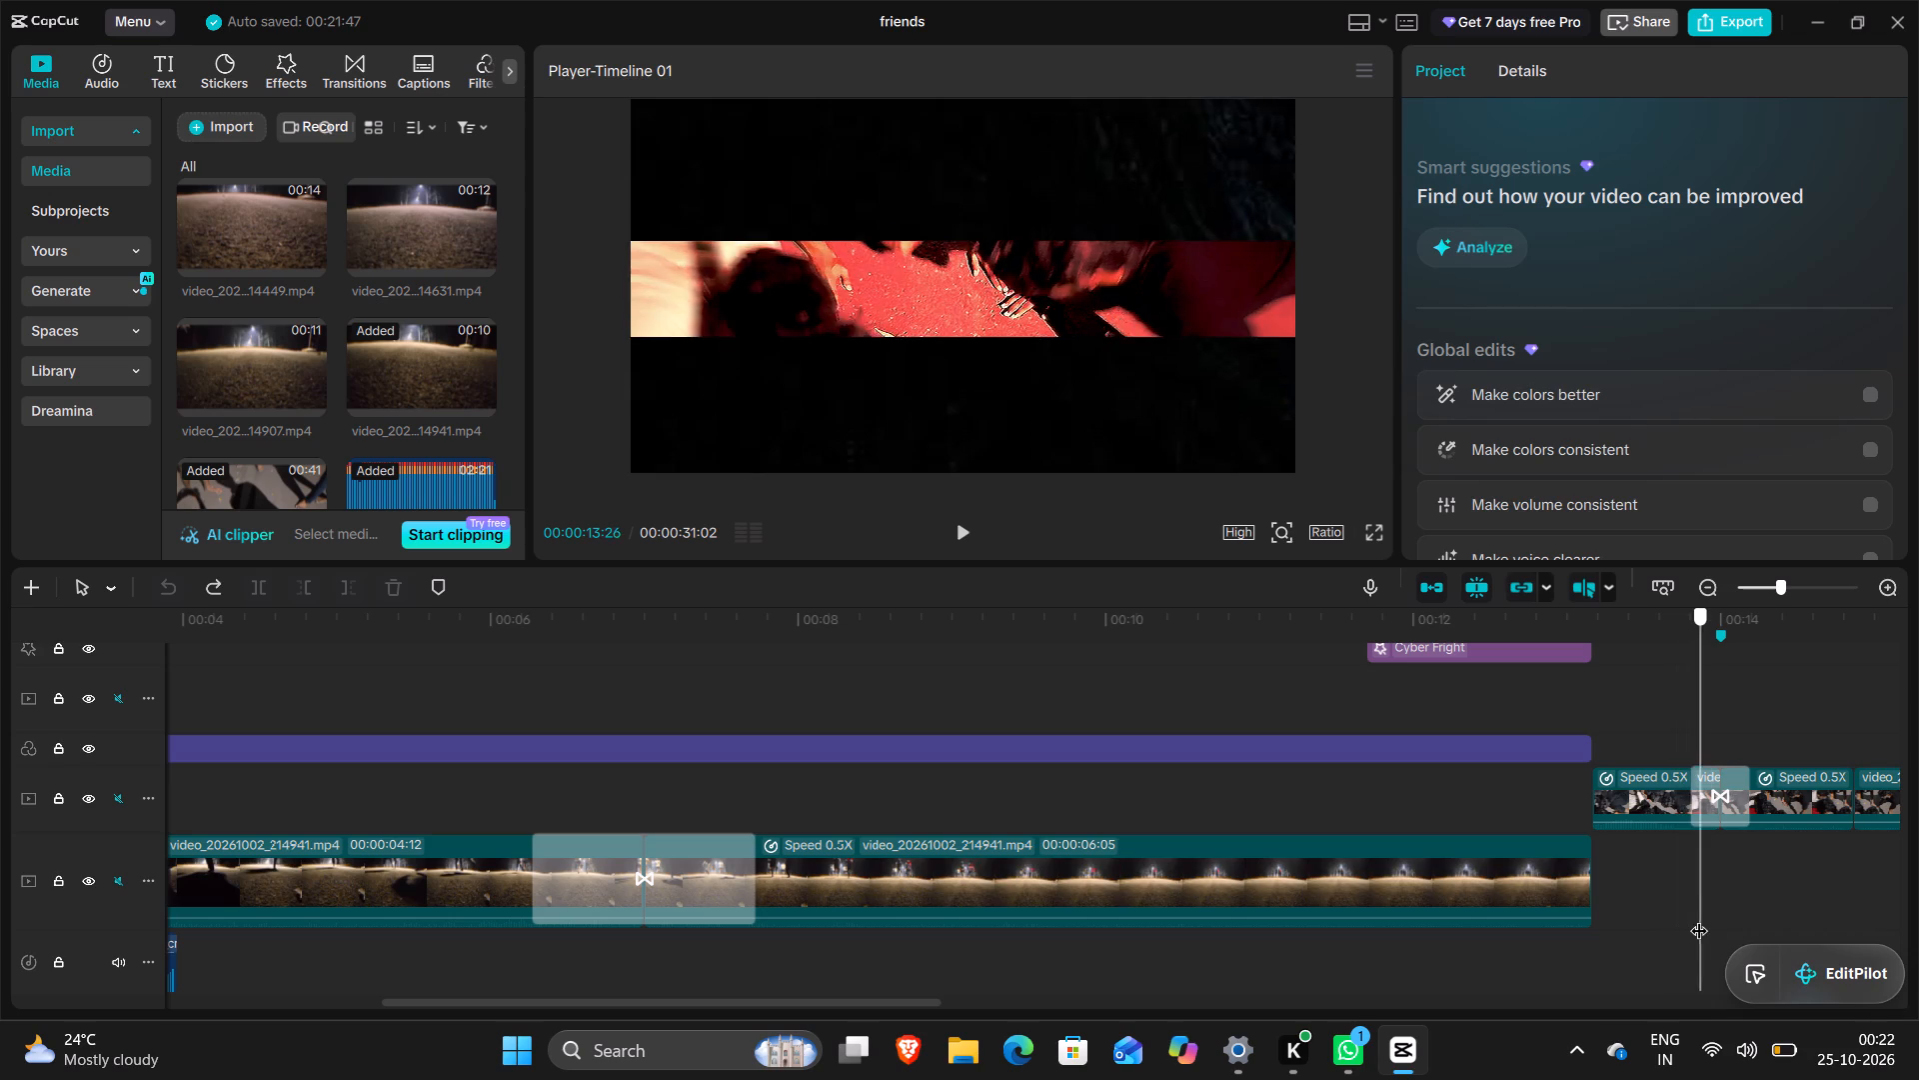
left_click_drag(1699, 918, 1595, 912)
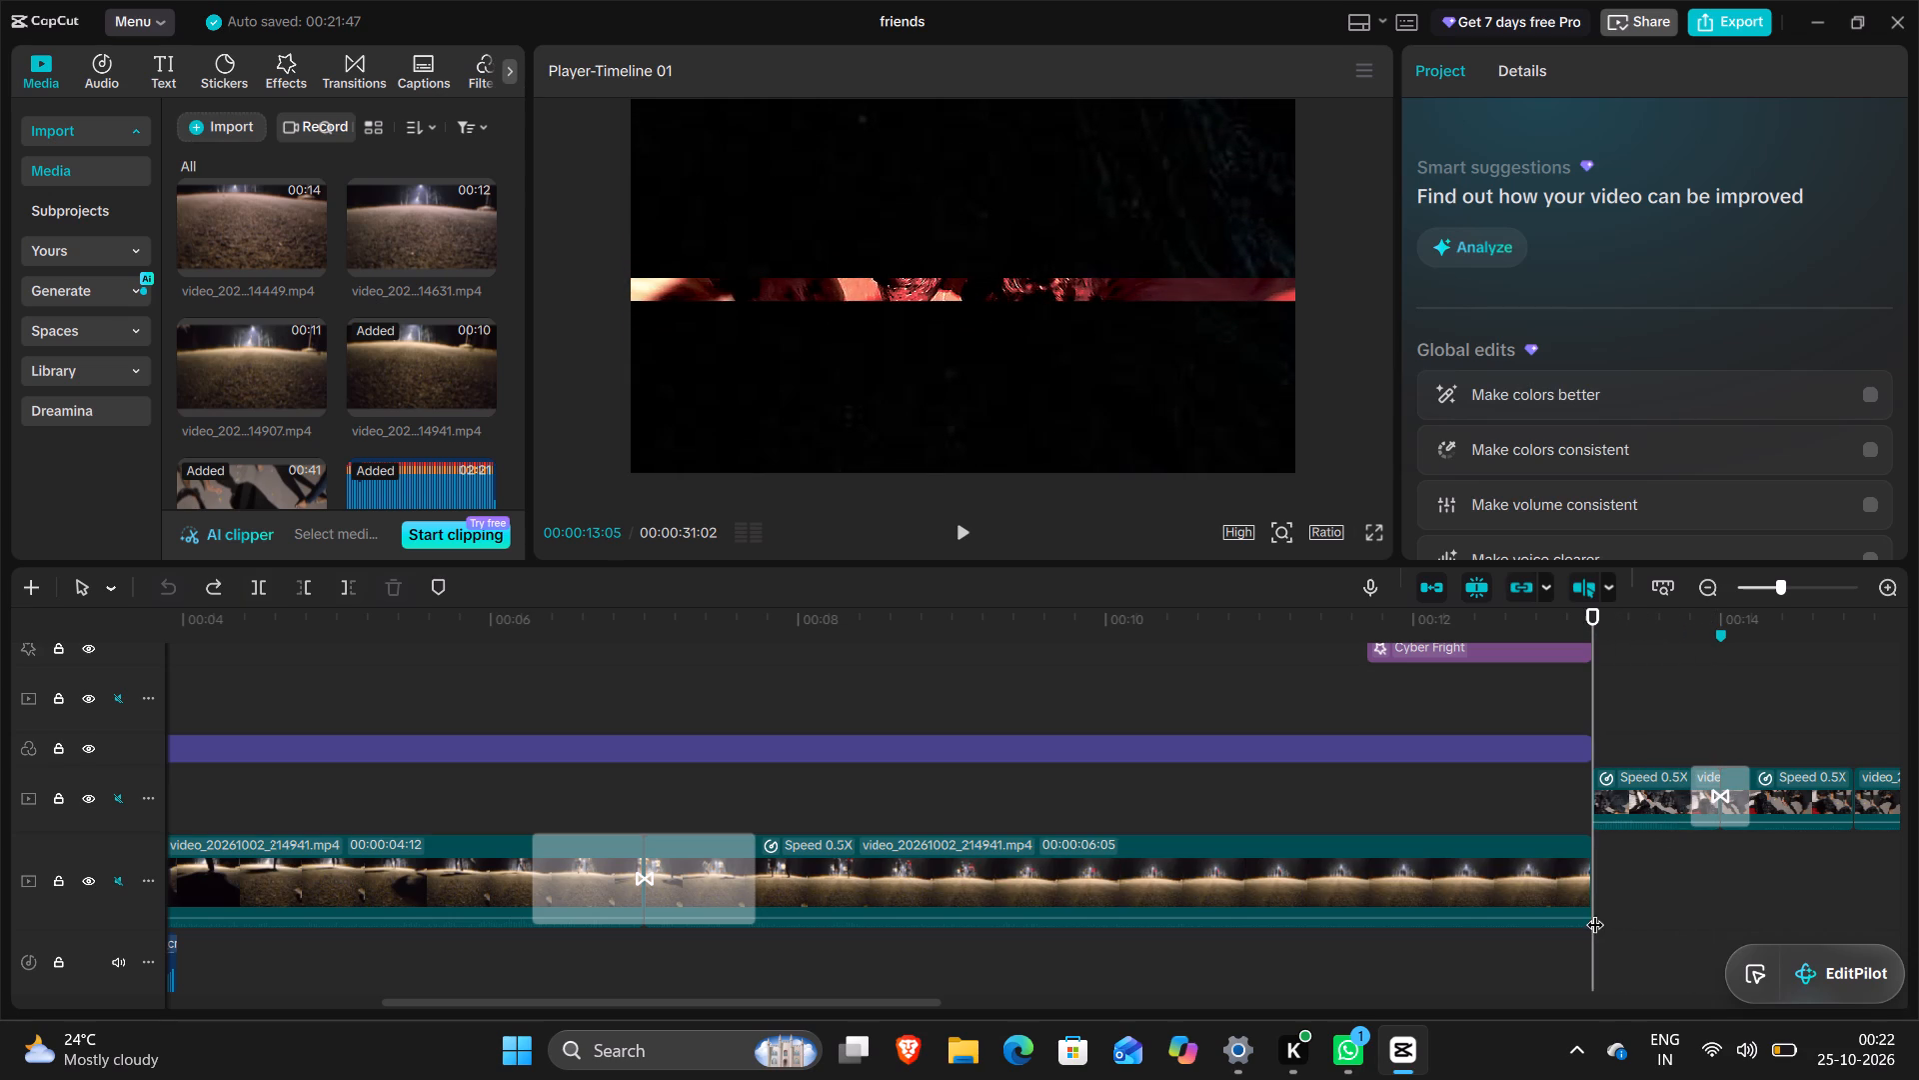
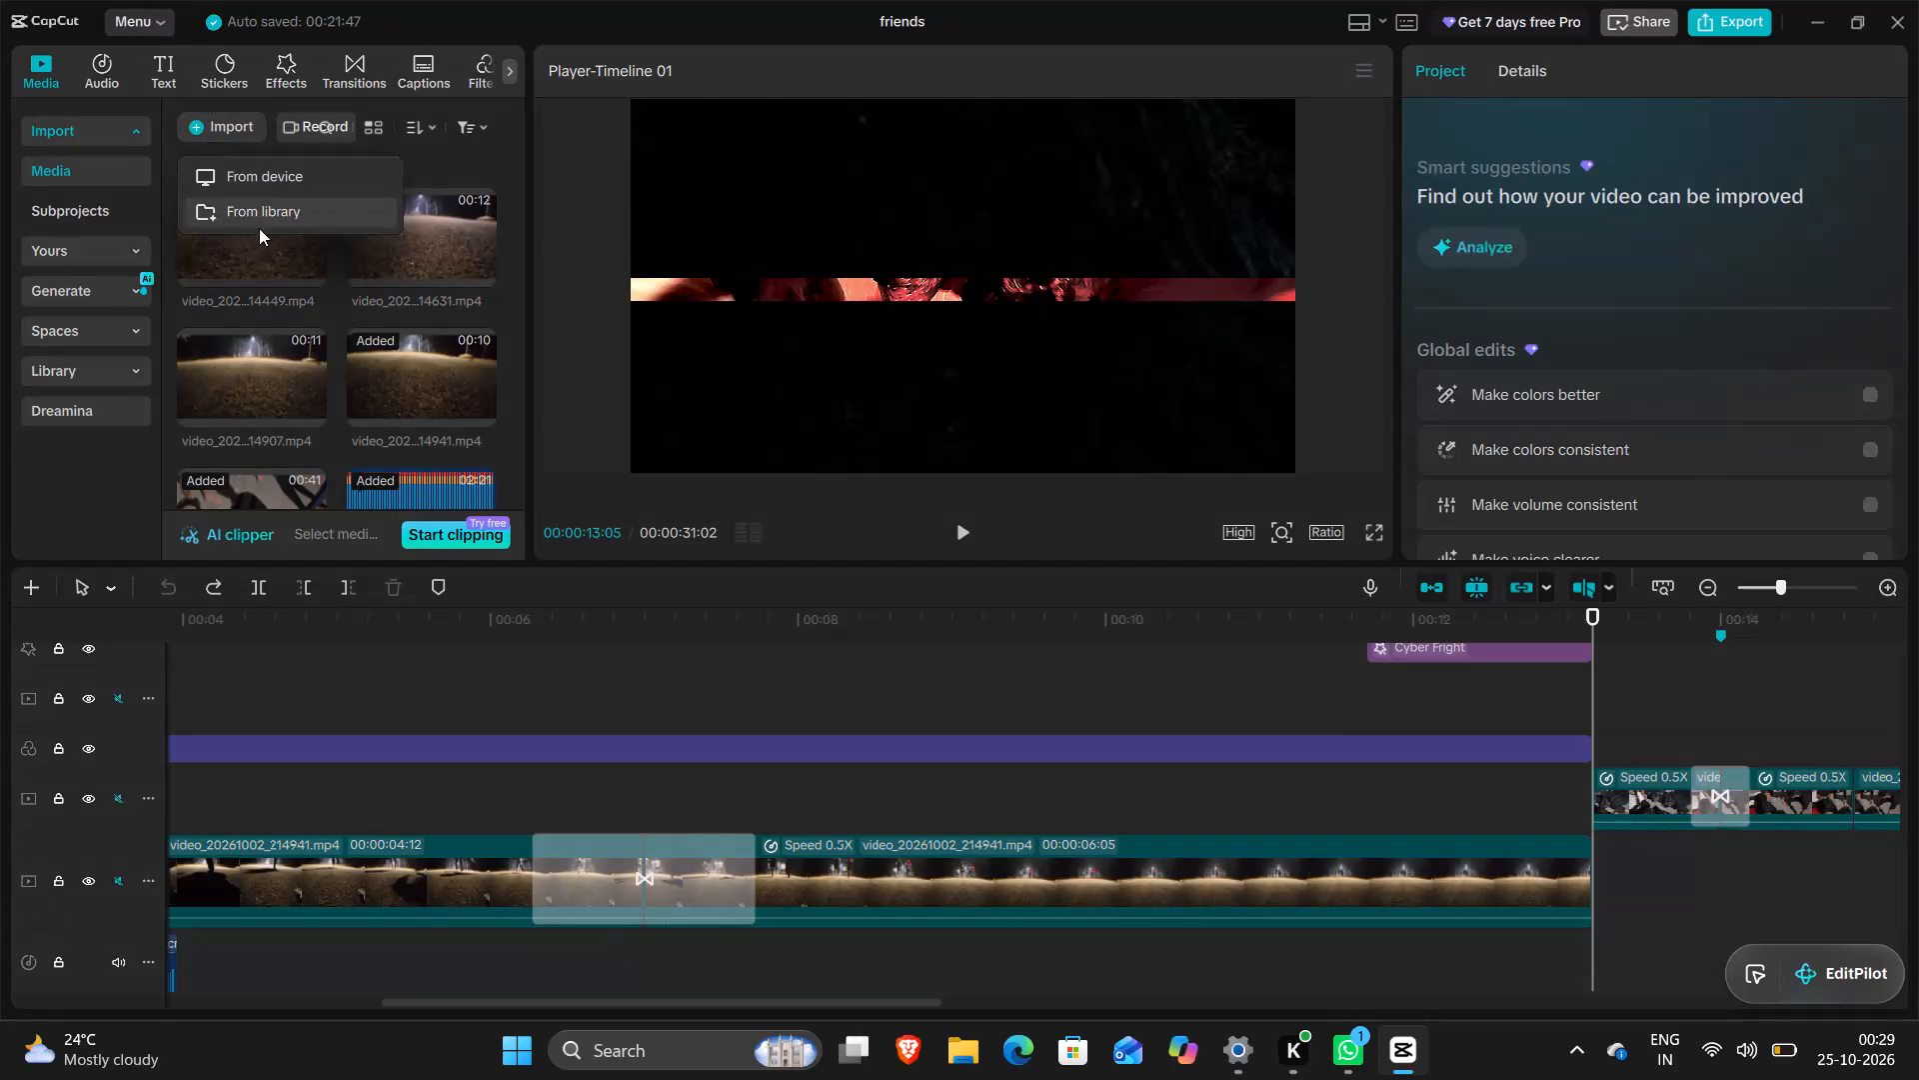
Import the image 20261025_002853 from the imports folder inside yuva on the Desktop into the project media.
left_click(292, 177)
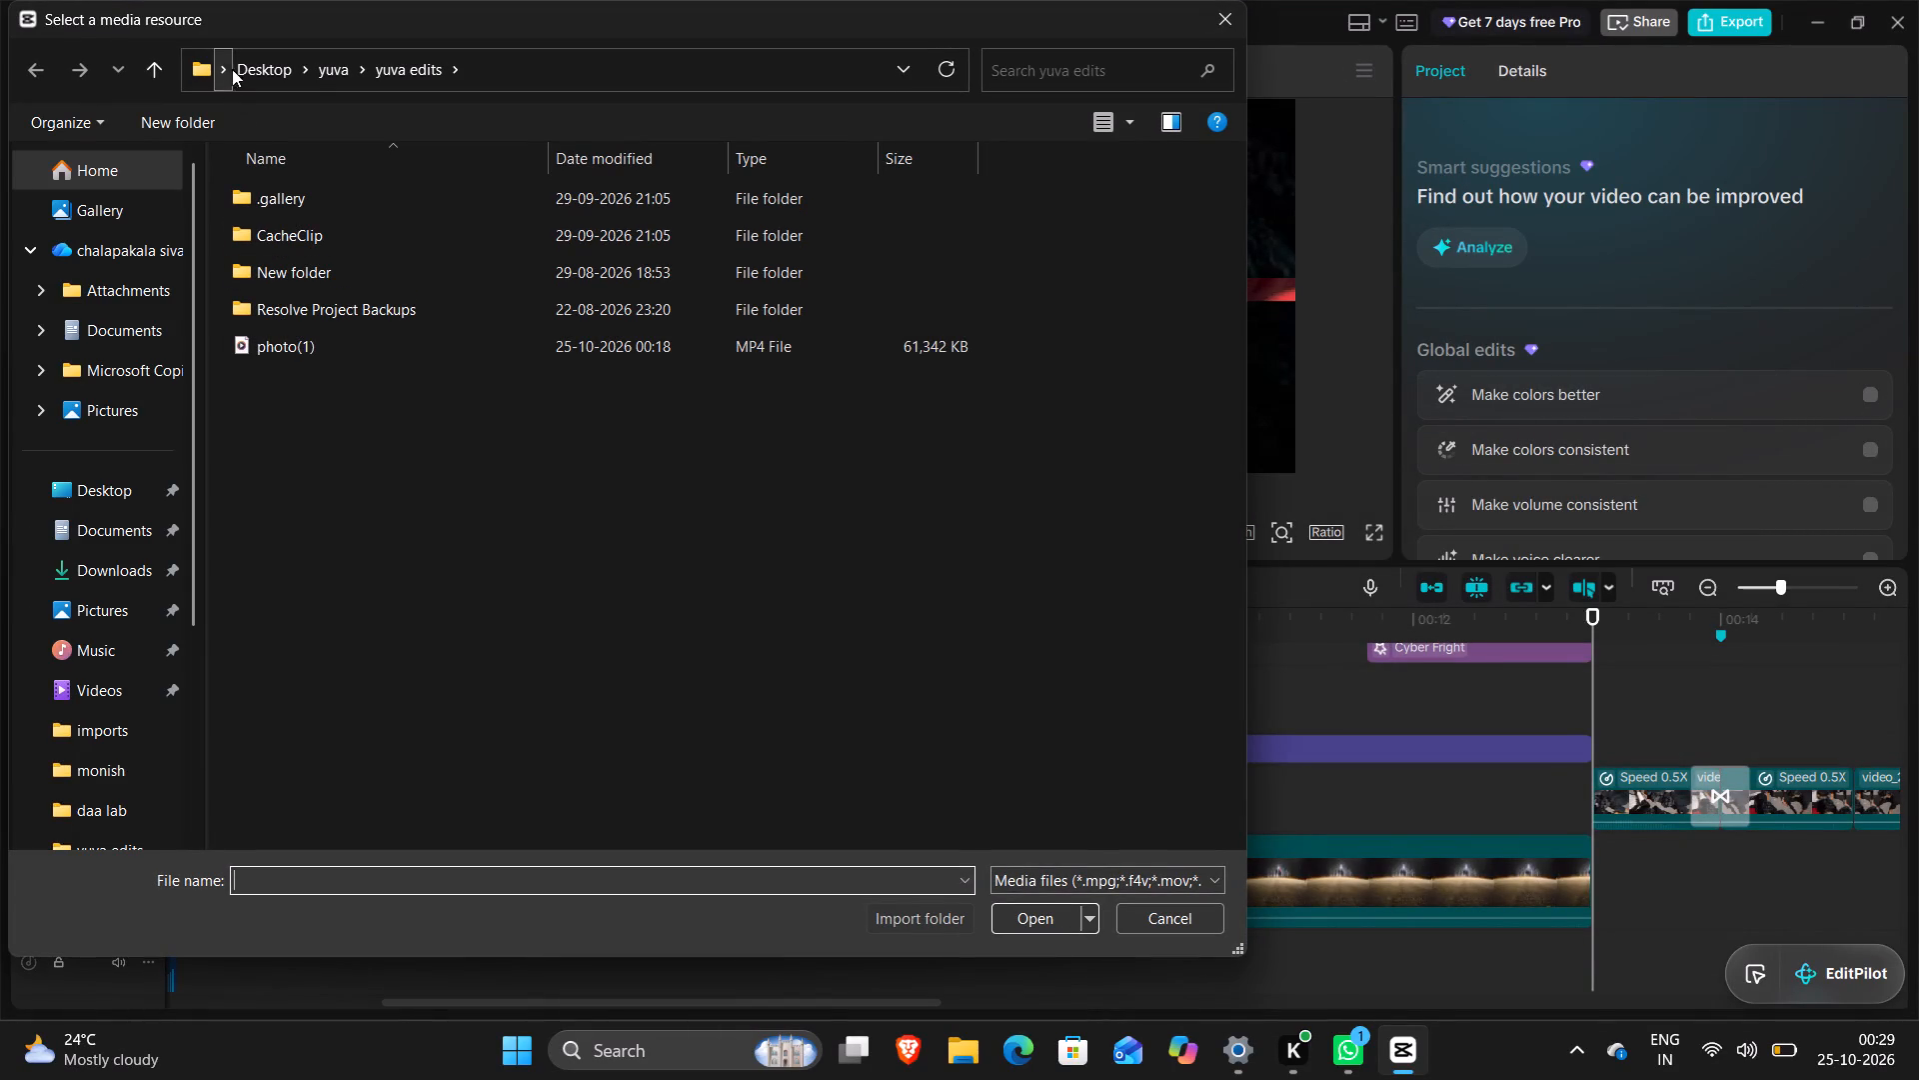
left_click(309, 66)
left_click(321, 72)
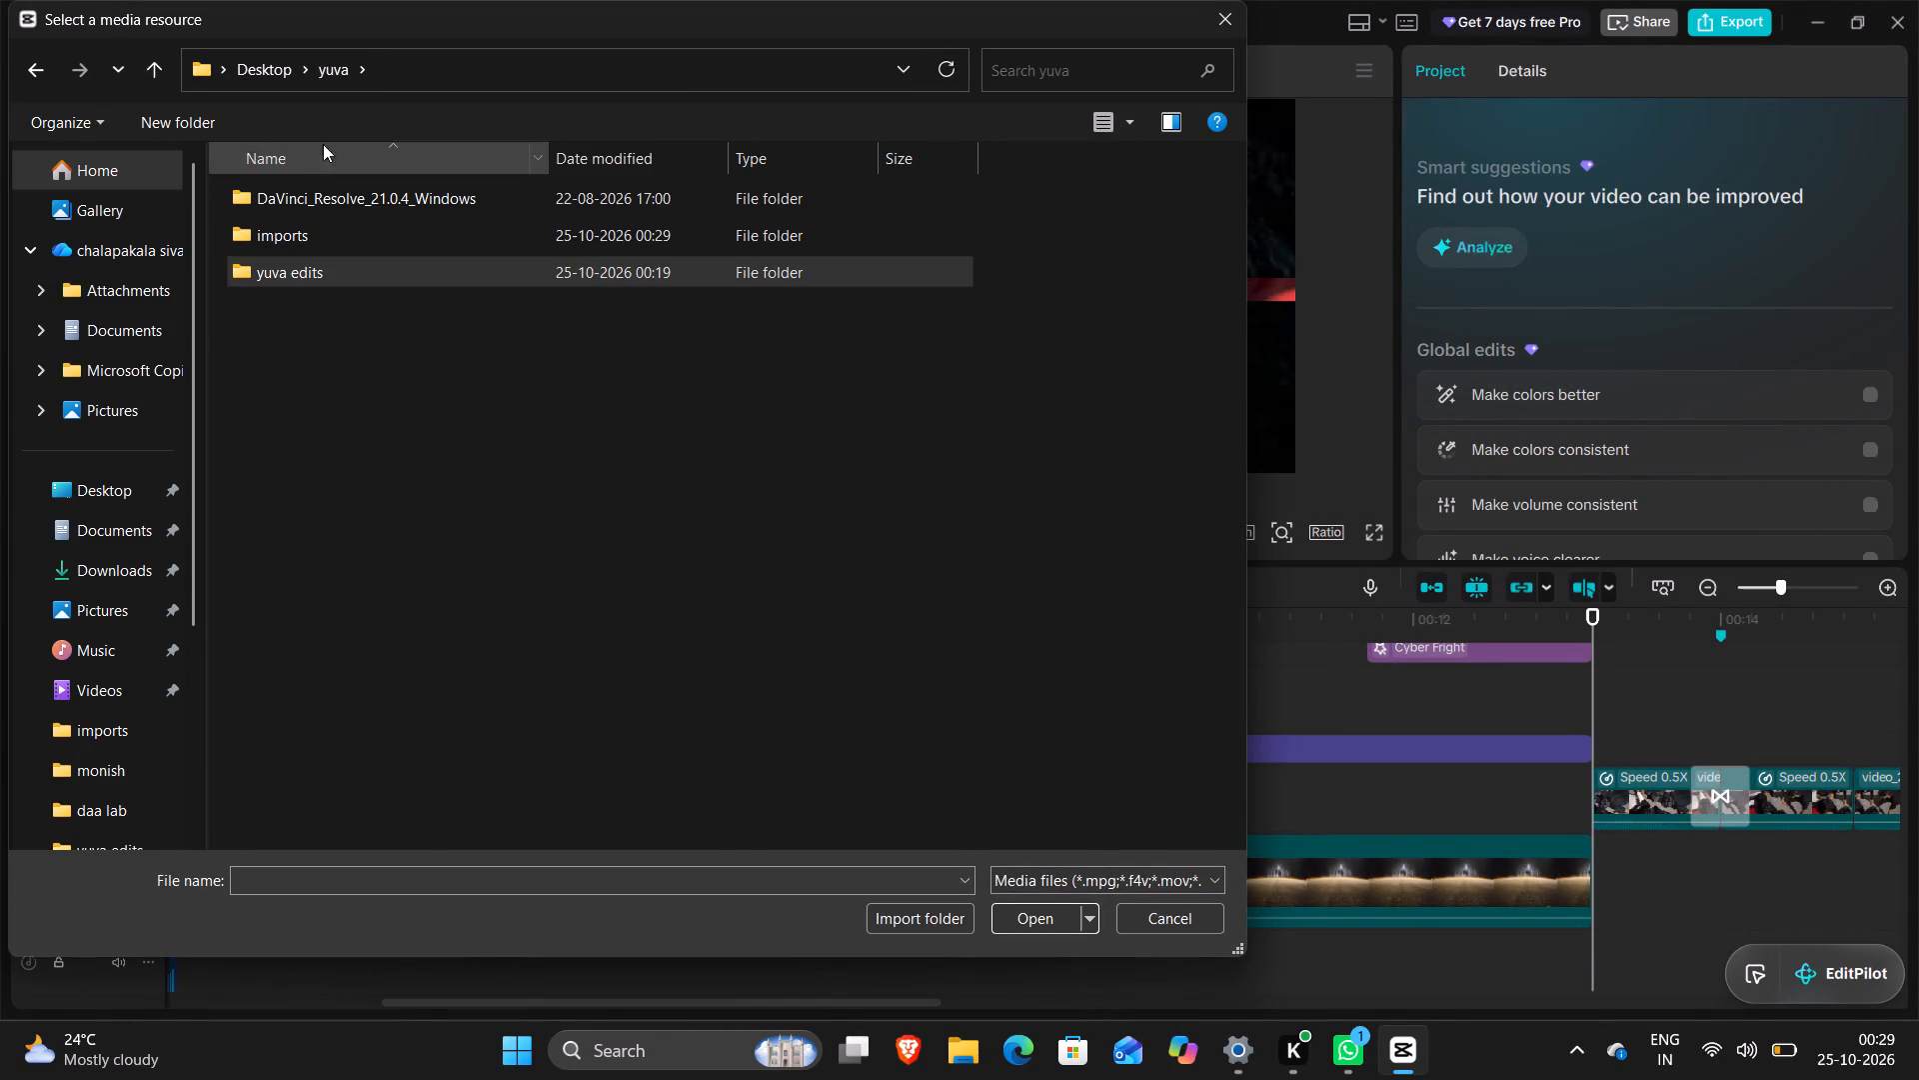
double_click(308, 227)
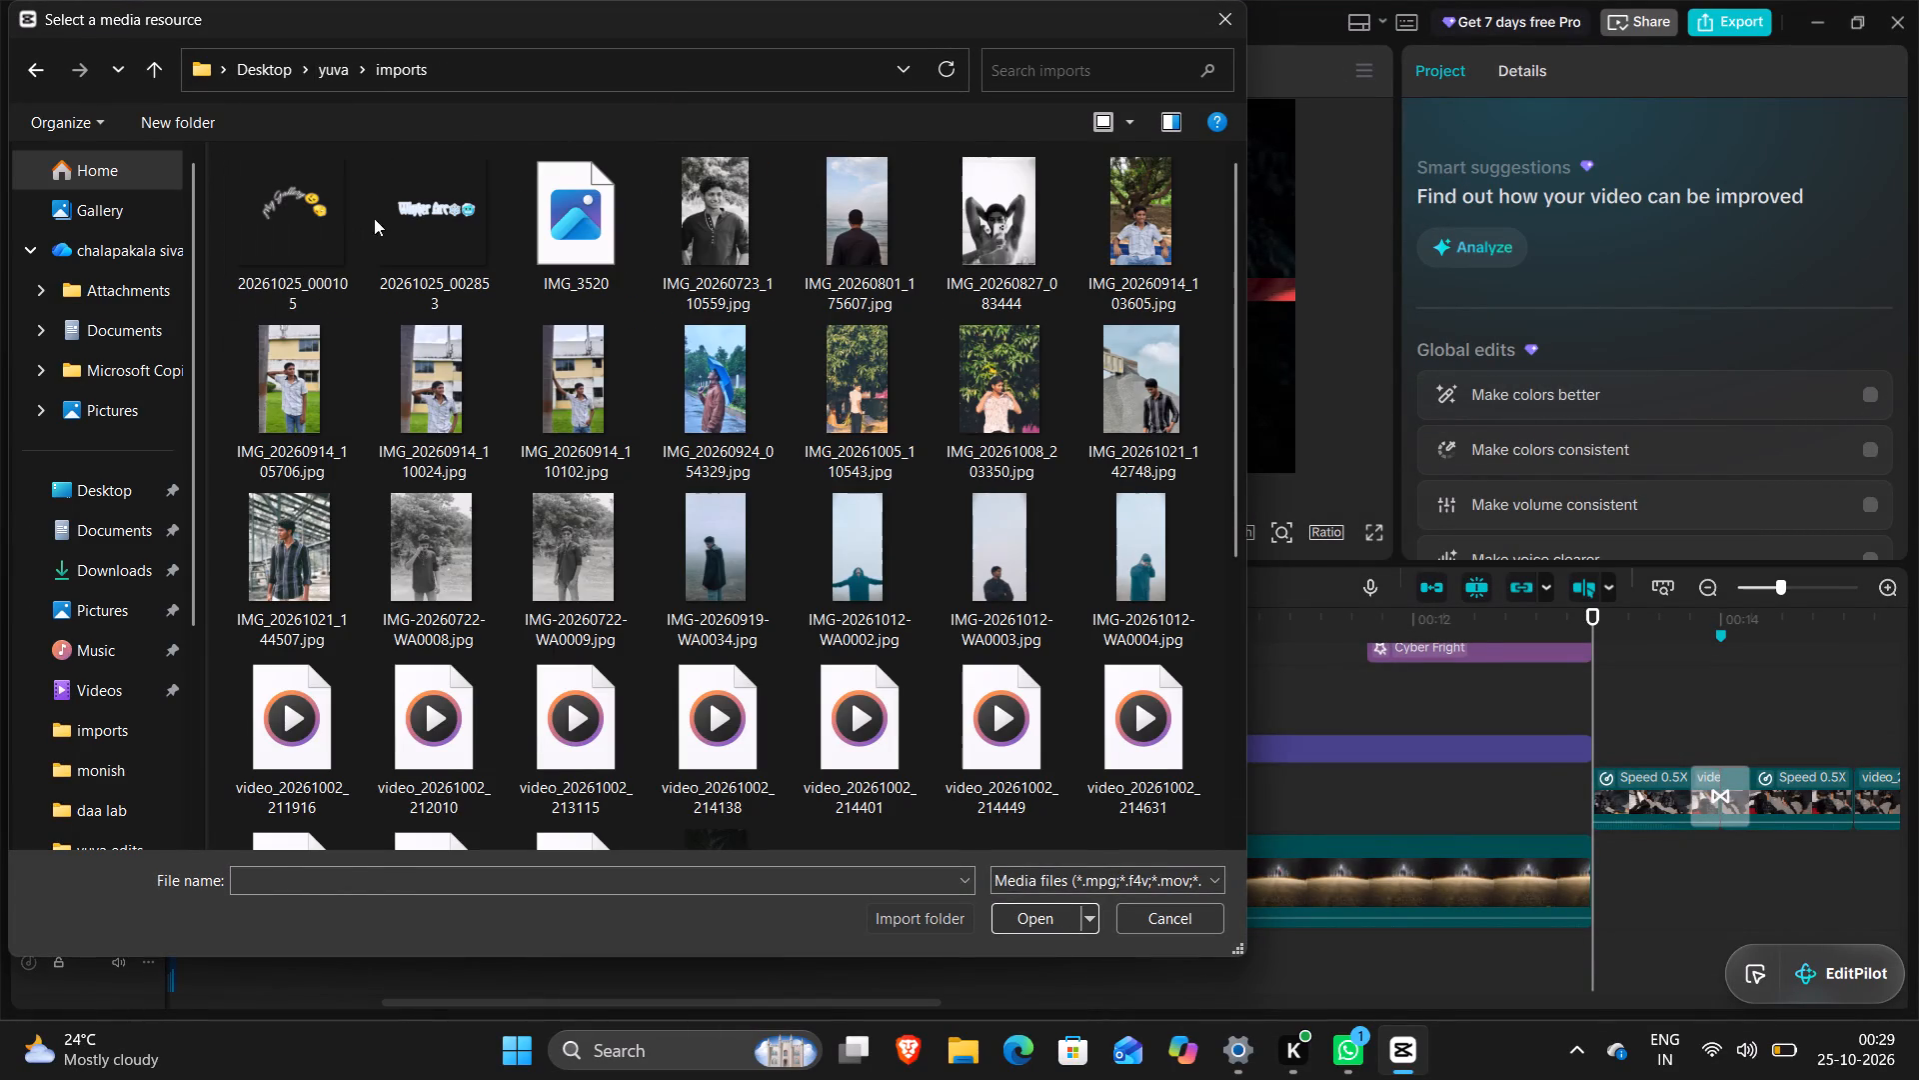
double_click(411, 216)
left_click_drag(425, 399, 444, 464)
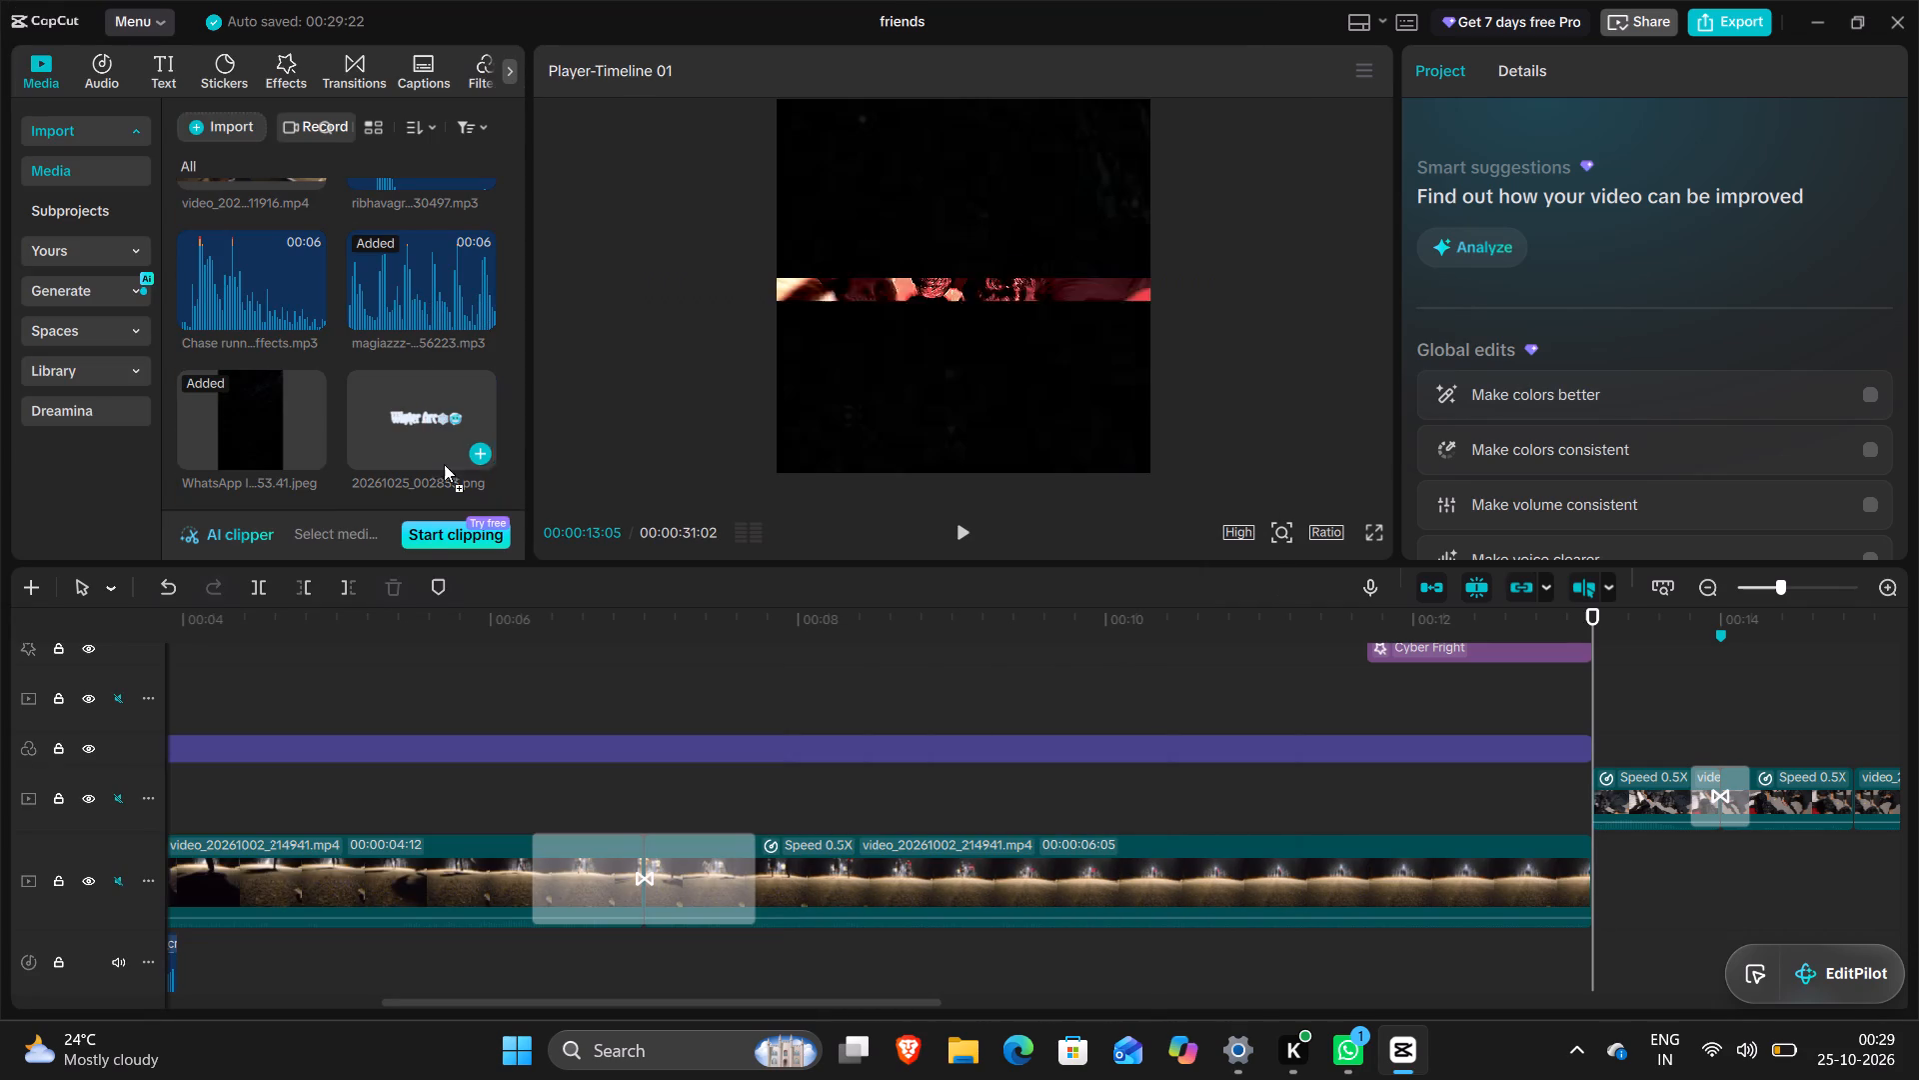
left_click_drag(444, 464, 428, 420)
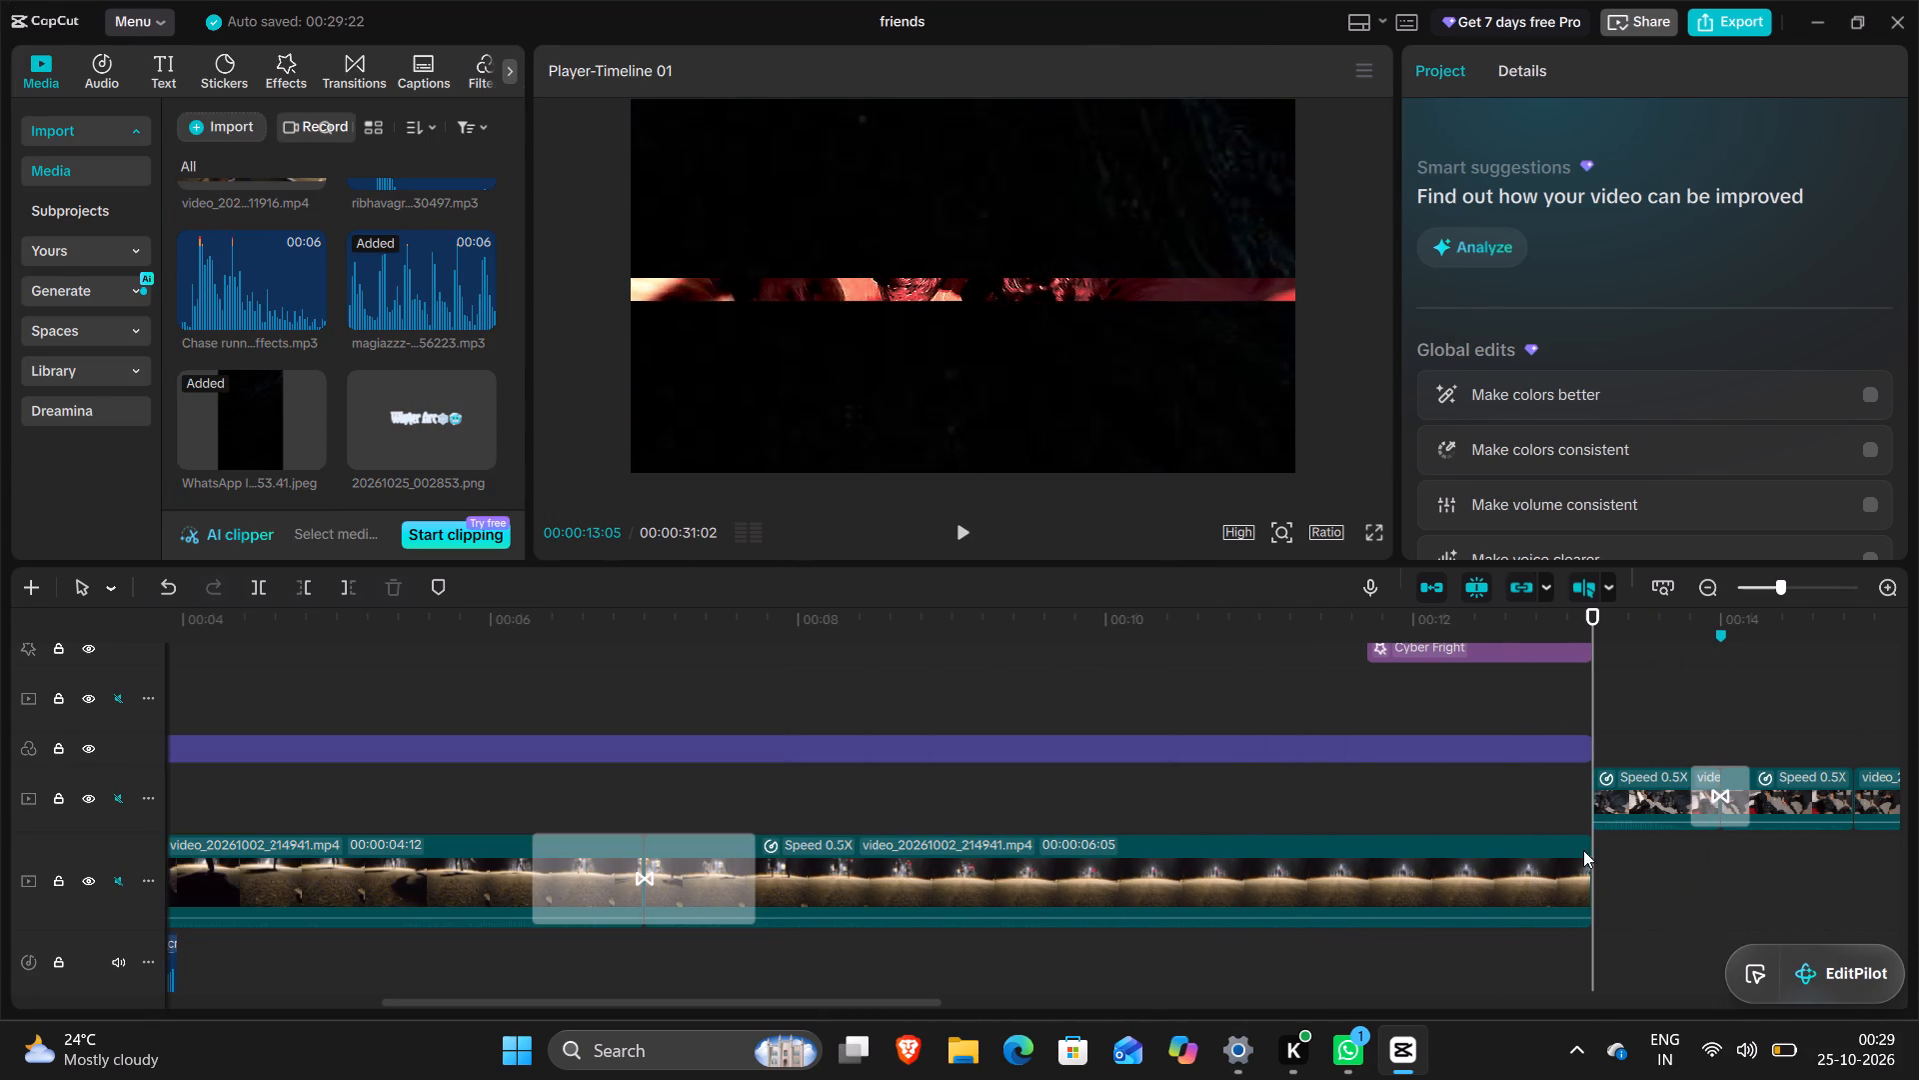
Place the Winter Arc image at 00:00:13:05 on a track above the black overlay images, starting at the cut to the red clips.
scroll(1662, 874, "up", 14)
scroll(1660, 877, "down", 2)
scroll(1659, 878, "up", 2)
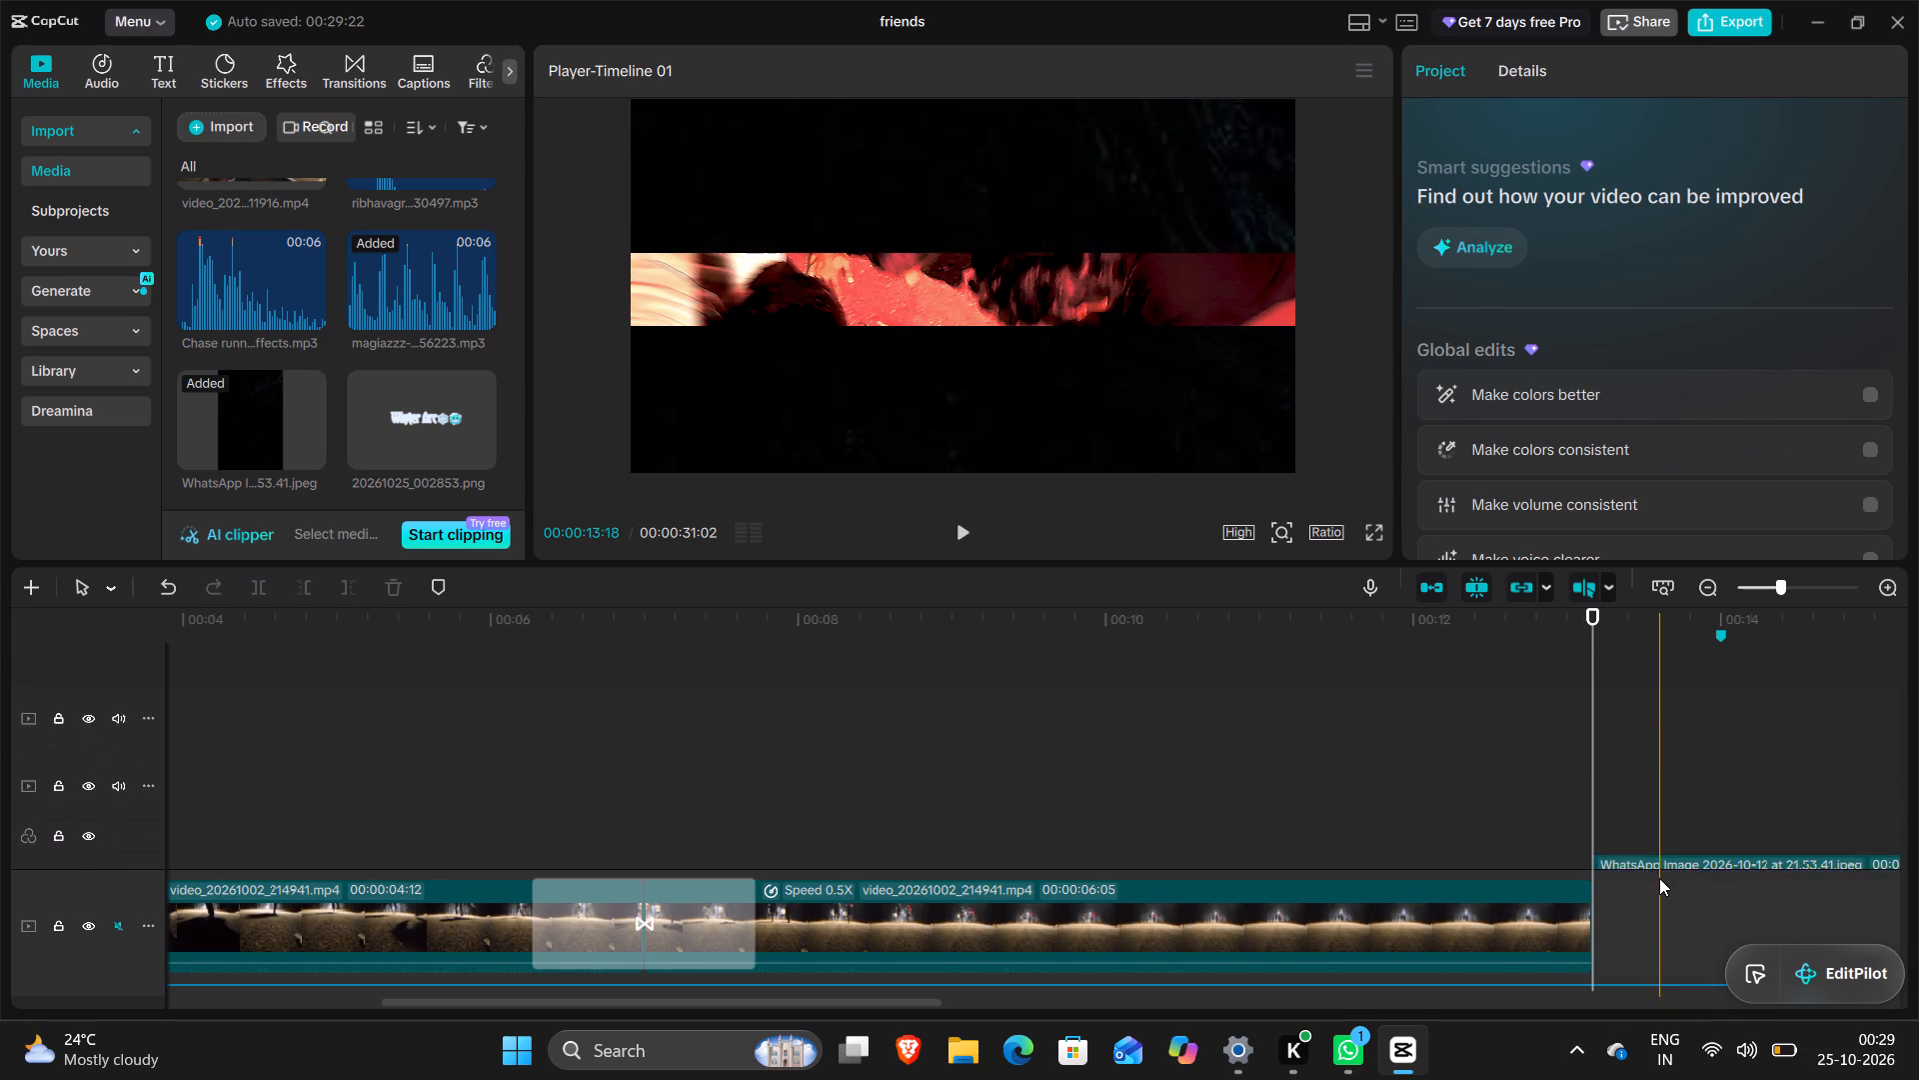
scroll(1659, 878, "up", 4)
left_click_drag(389, 453, 390, 453)
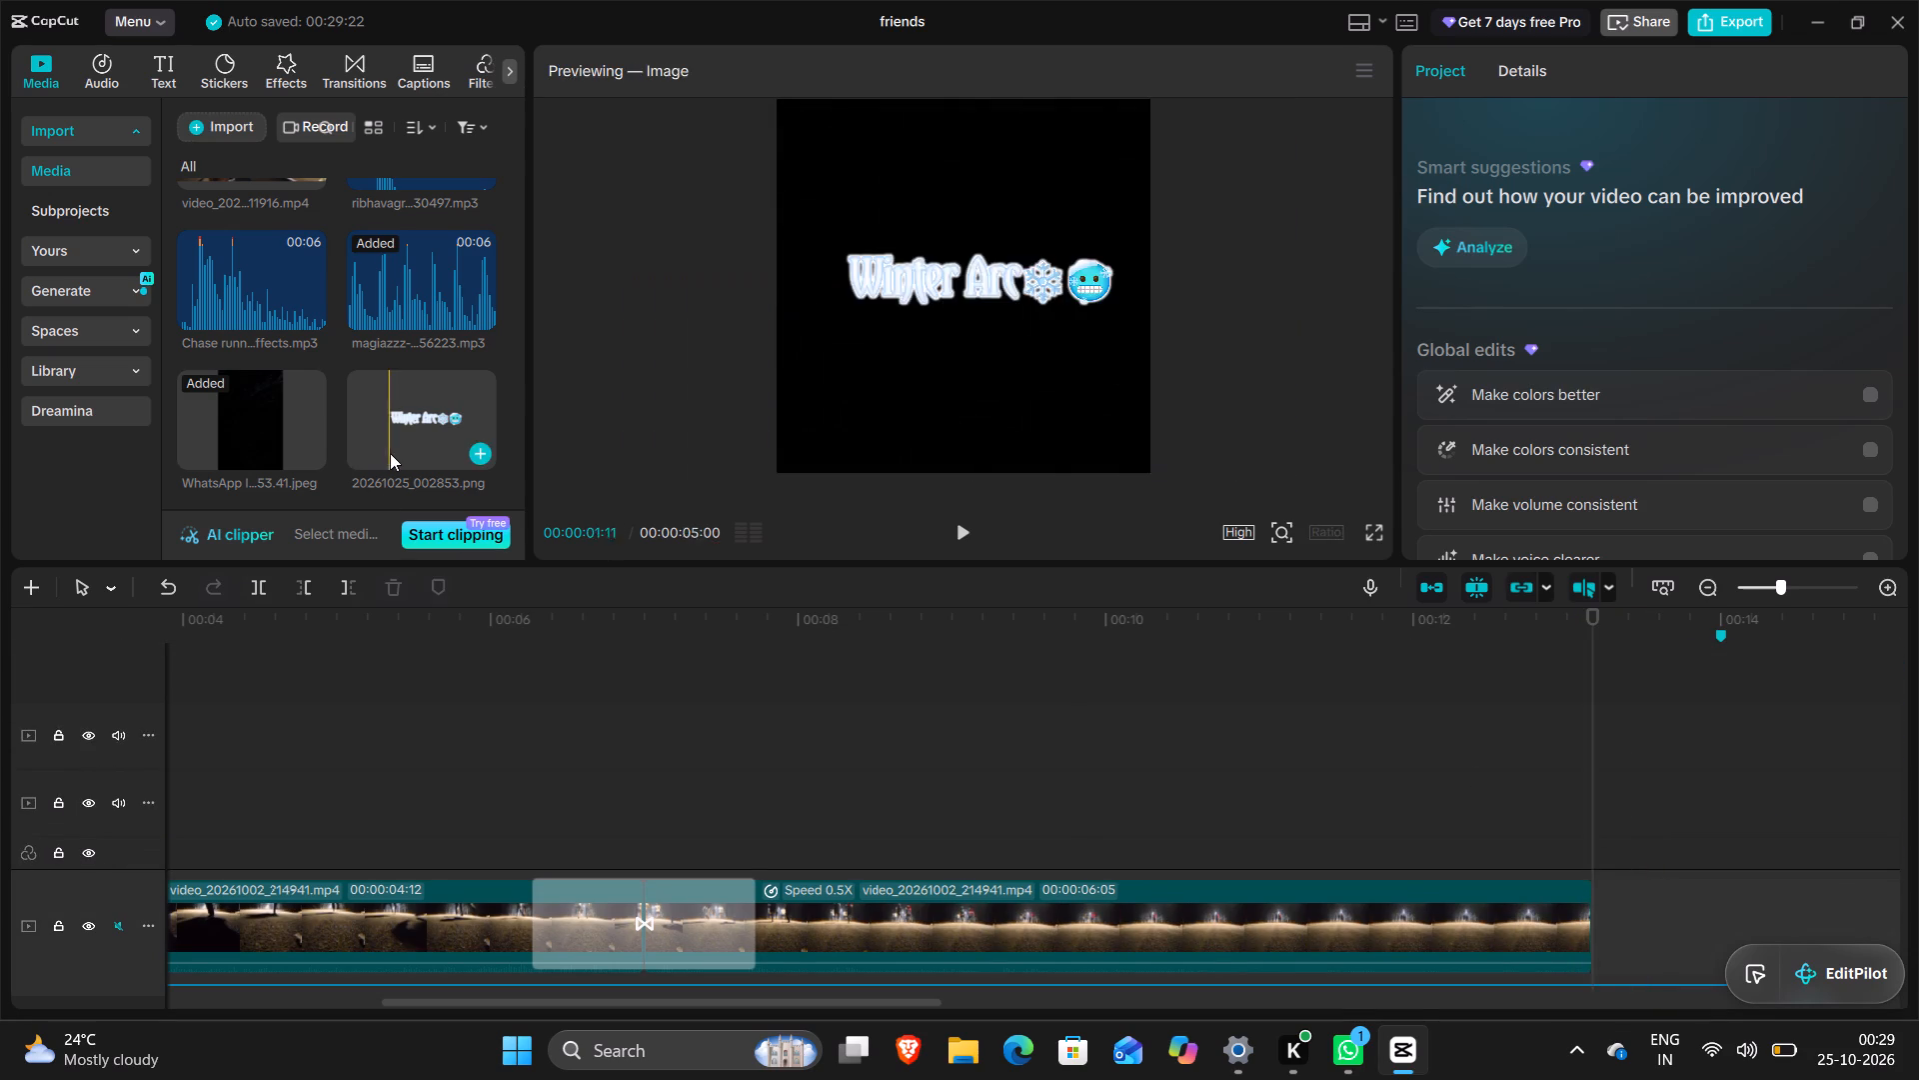
left_click_drag(390, 453, 1590, 827)
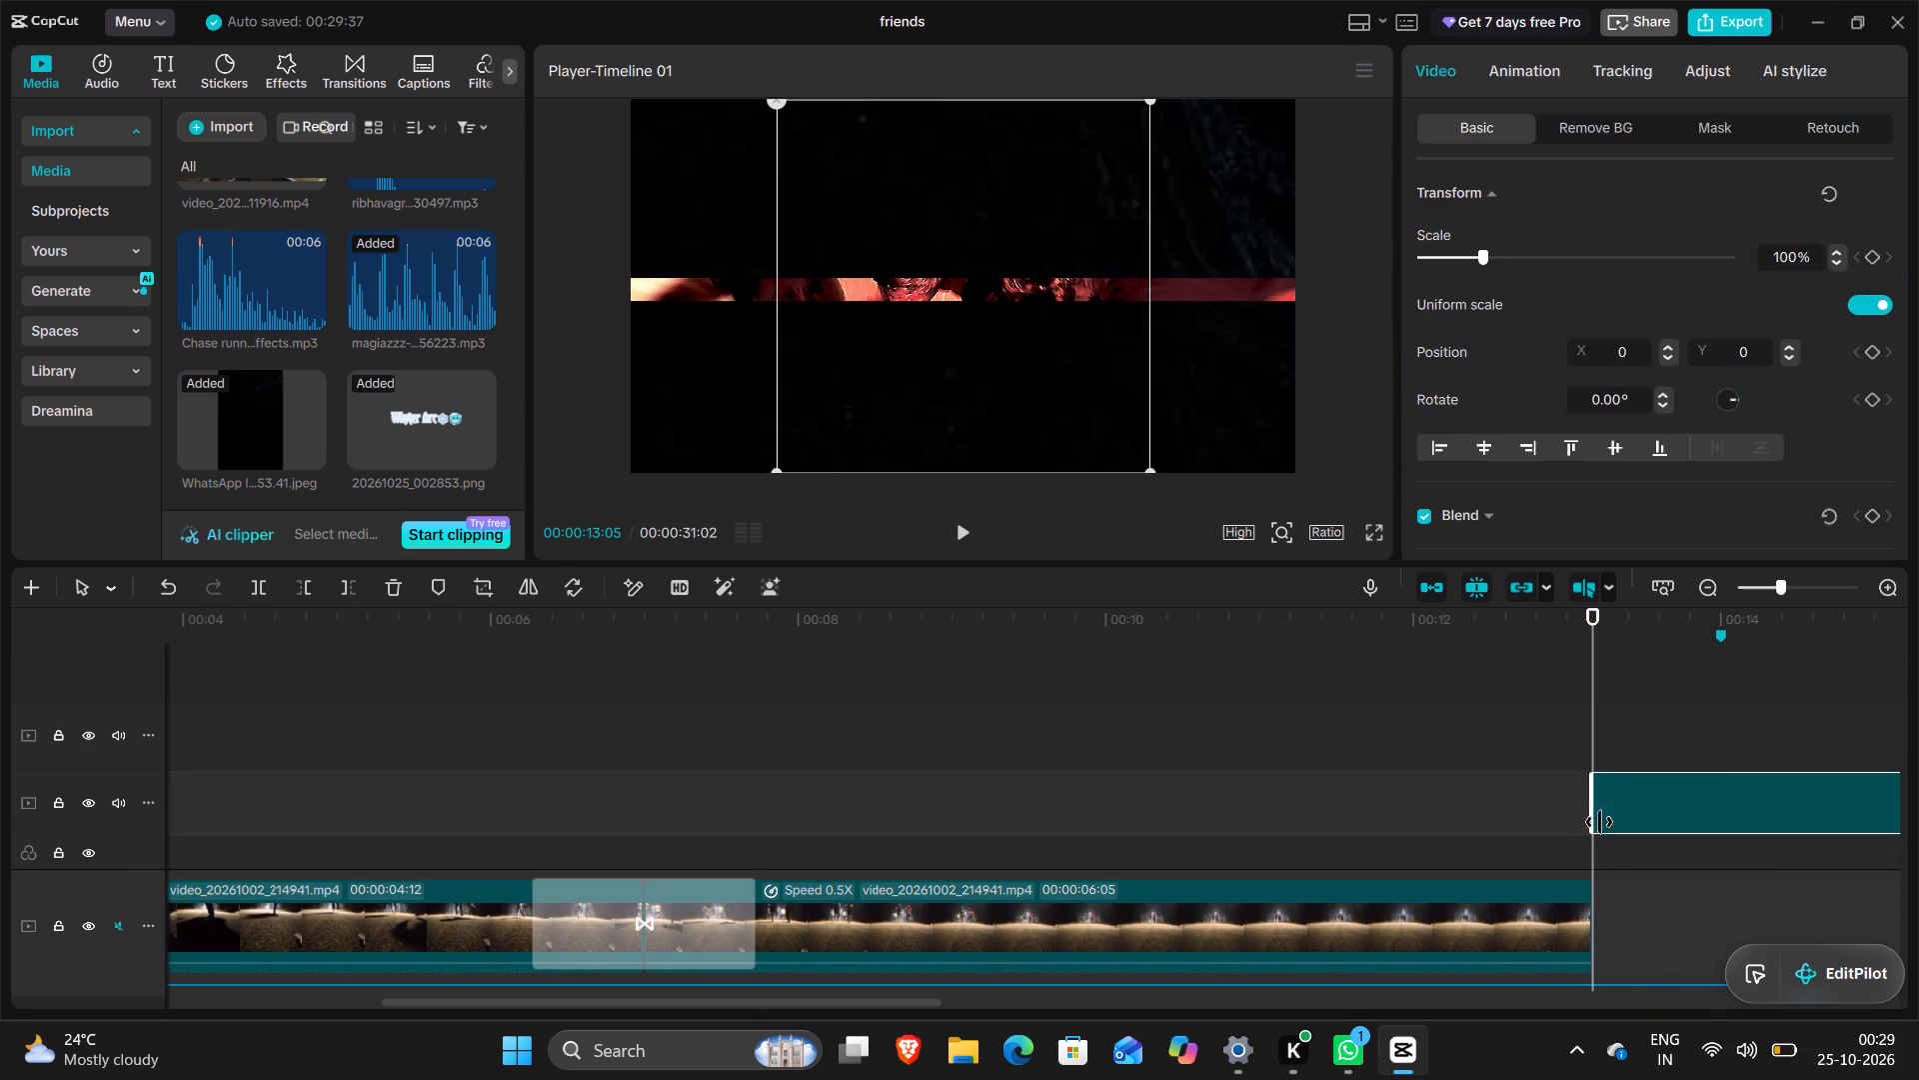
scroll(1625, 827, "down", 4)
left_click_drag(1682, 689, 1690, 722)
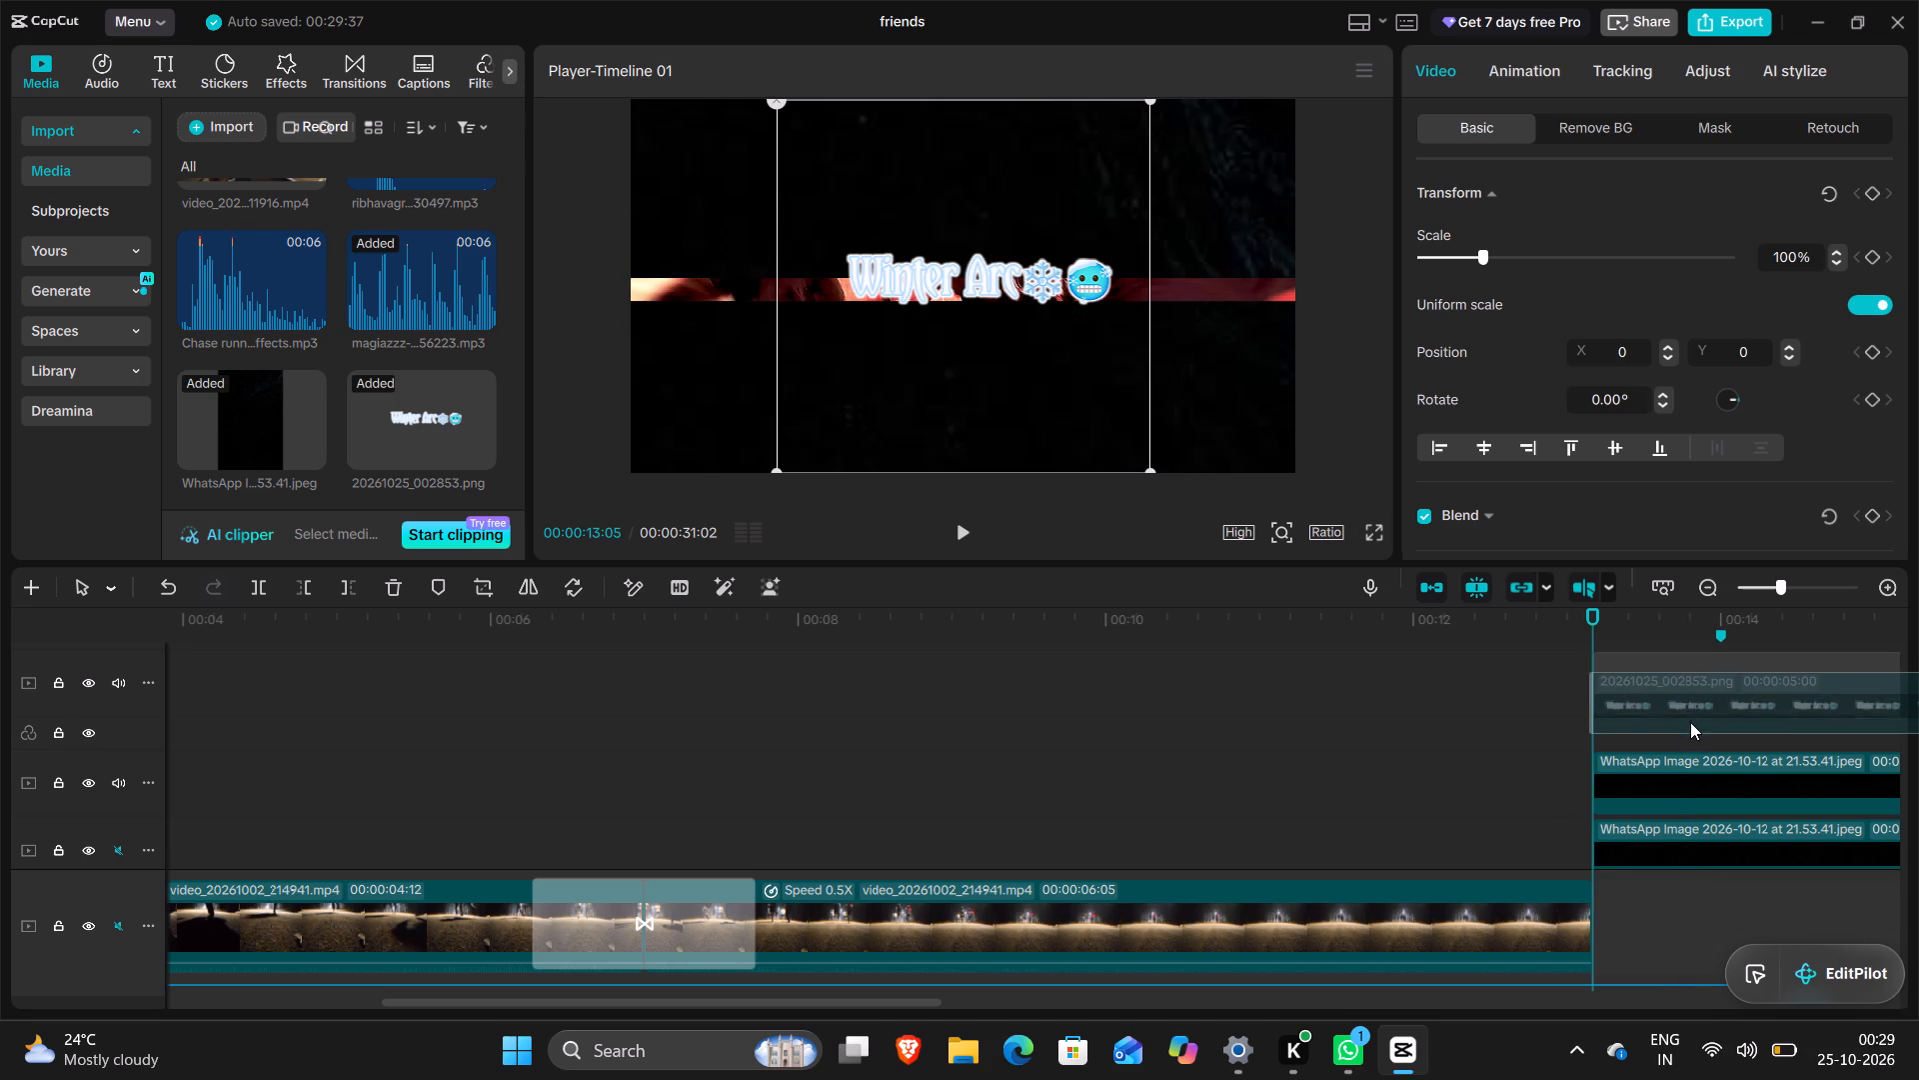
left_click_drag(1690, 722, 1685, 703)
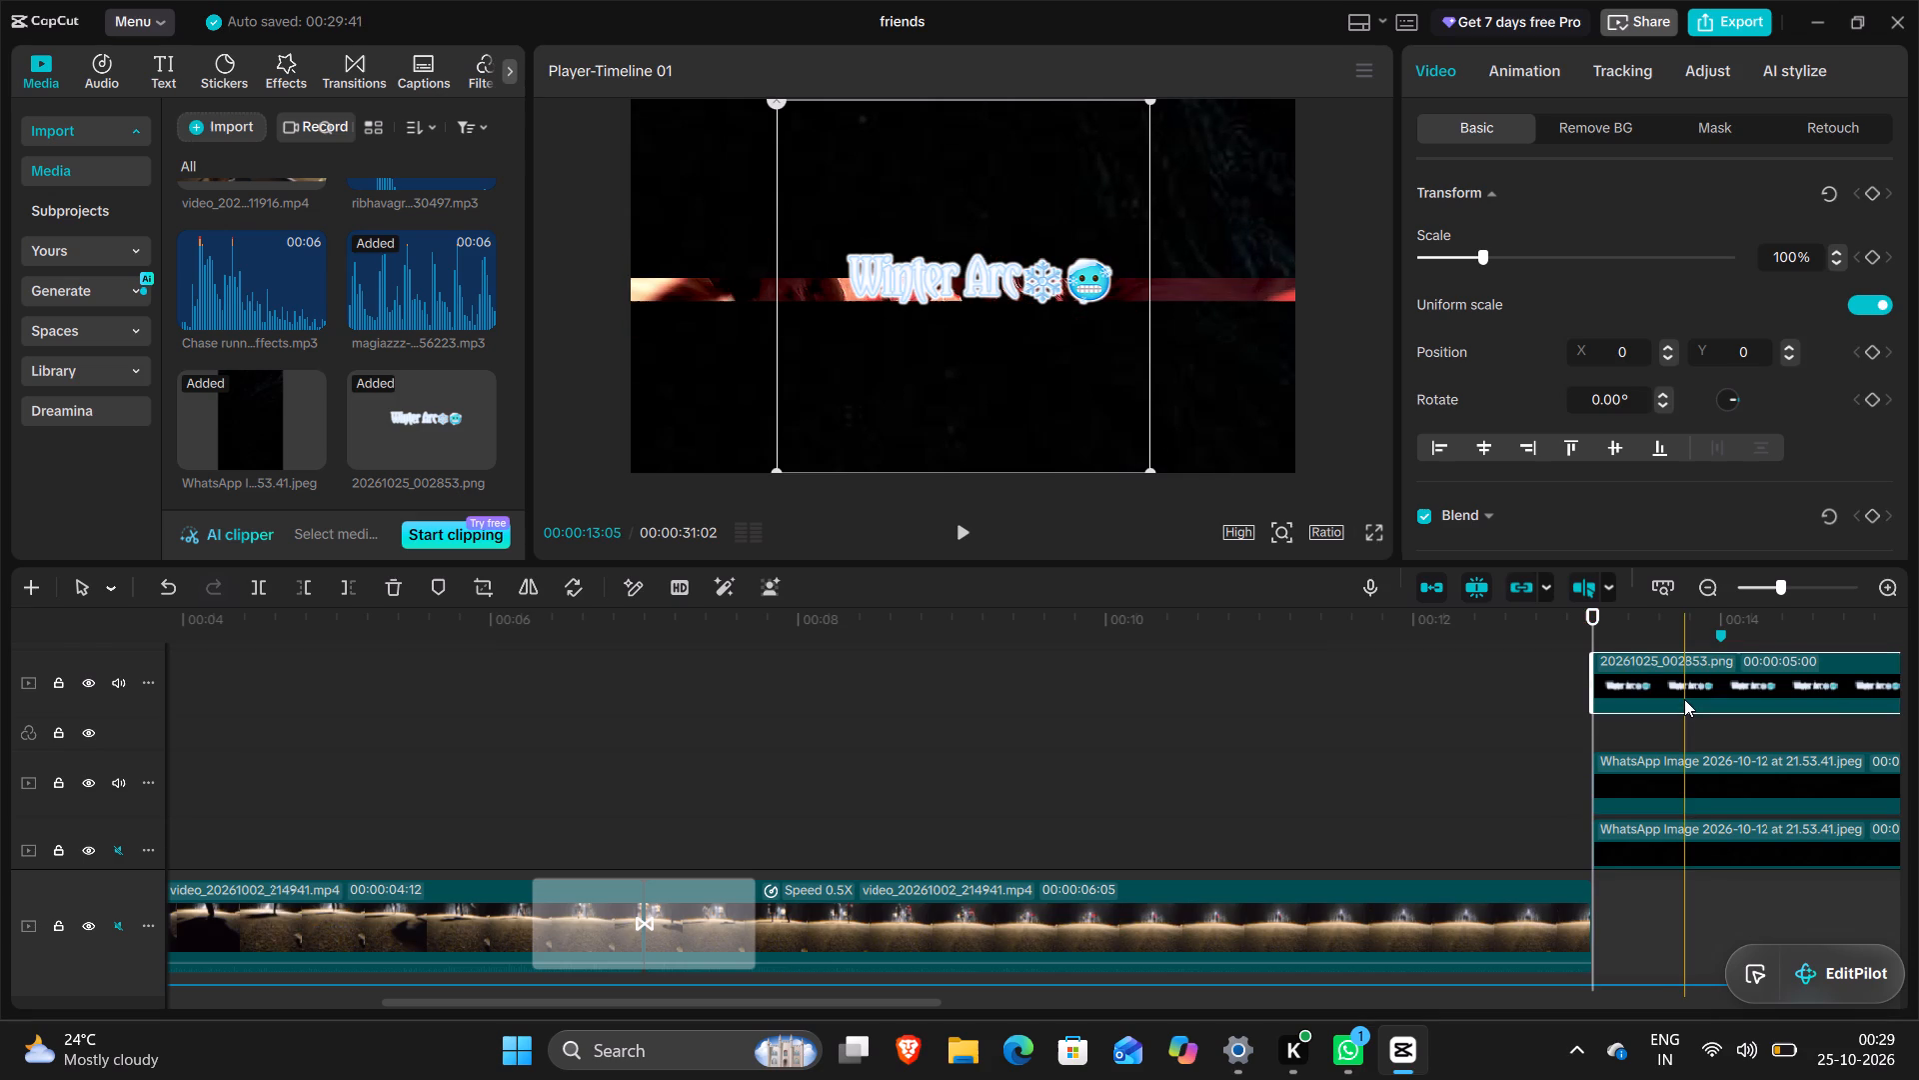
Add a transform keyframe at the start of the Winter Arc image and move it straight up to about Y 213.
scroll(1684, 699, "up", 1)
scroll(1684, 699, "down", 1)
scroll(1684, 699, "up", 1)
scroll(1684, 699, "down", 1)
scroll(1684, 699, "up", 1)
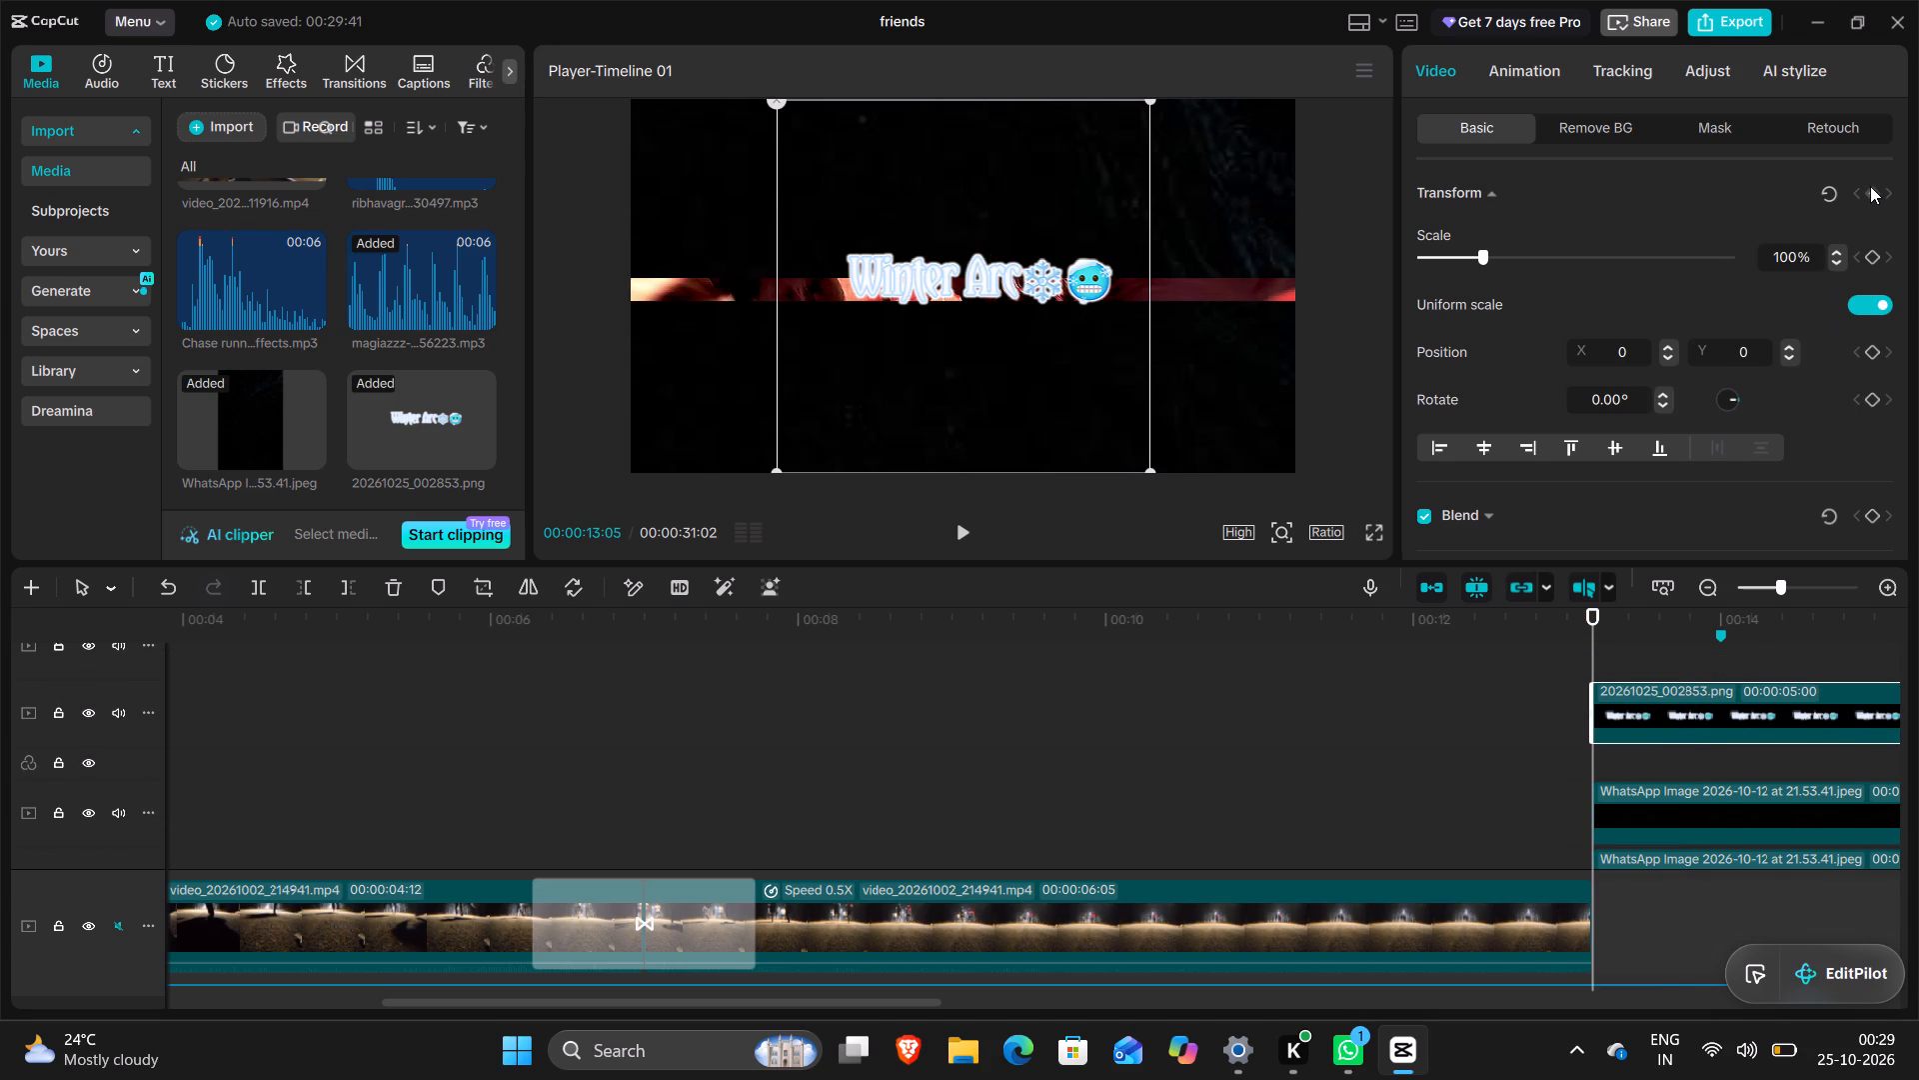
left_click(1870, 186)
left_click_drag(1056, 282, 1050, 237)
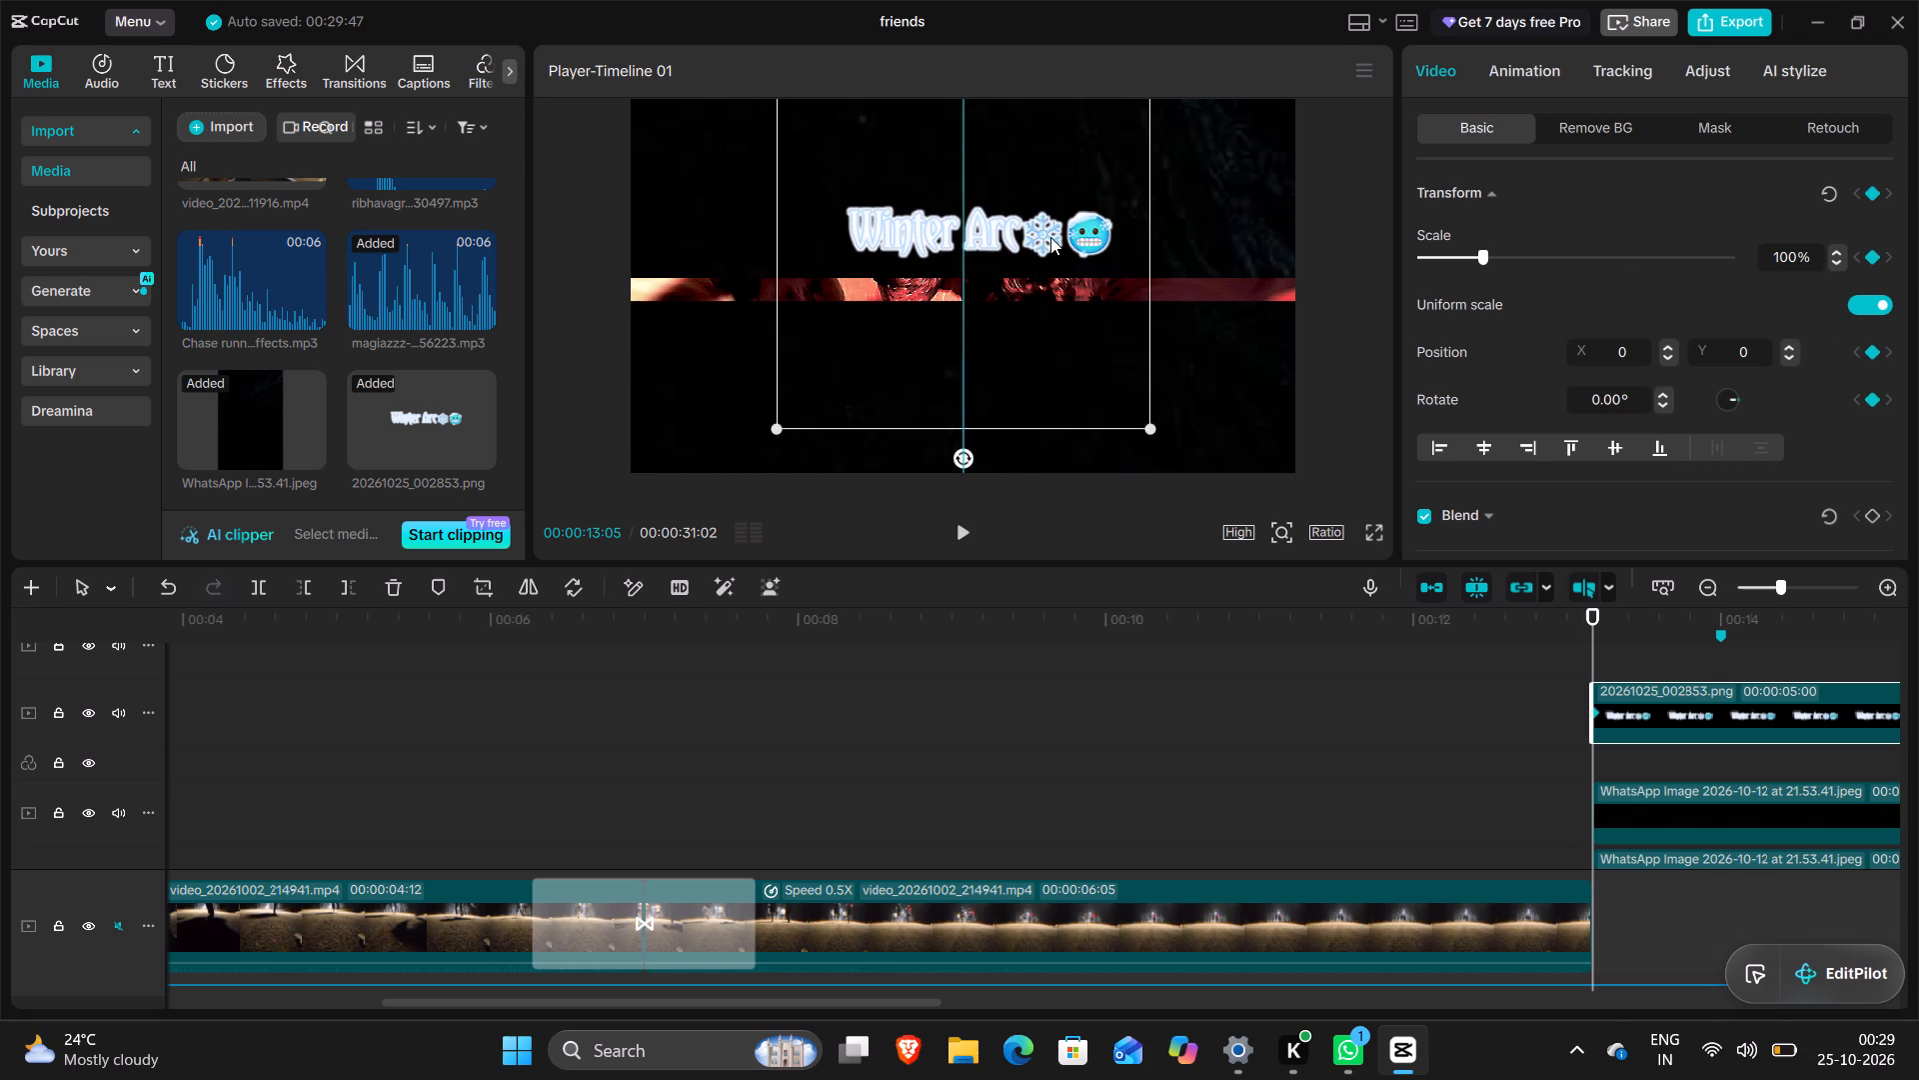
left_click_drag(1050, 237, 1053, 245)
At 00:00:16:09, add a second transform keyframe and move the Winter Arc image up out of frame to about X -79, Y 1278.
left_click_drag(1593, 640, 1567, 673)
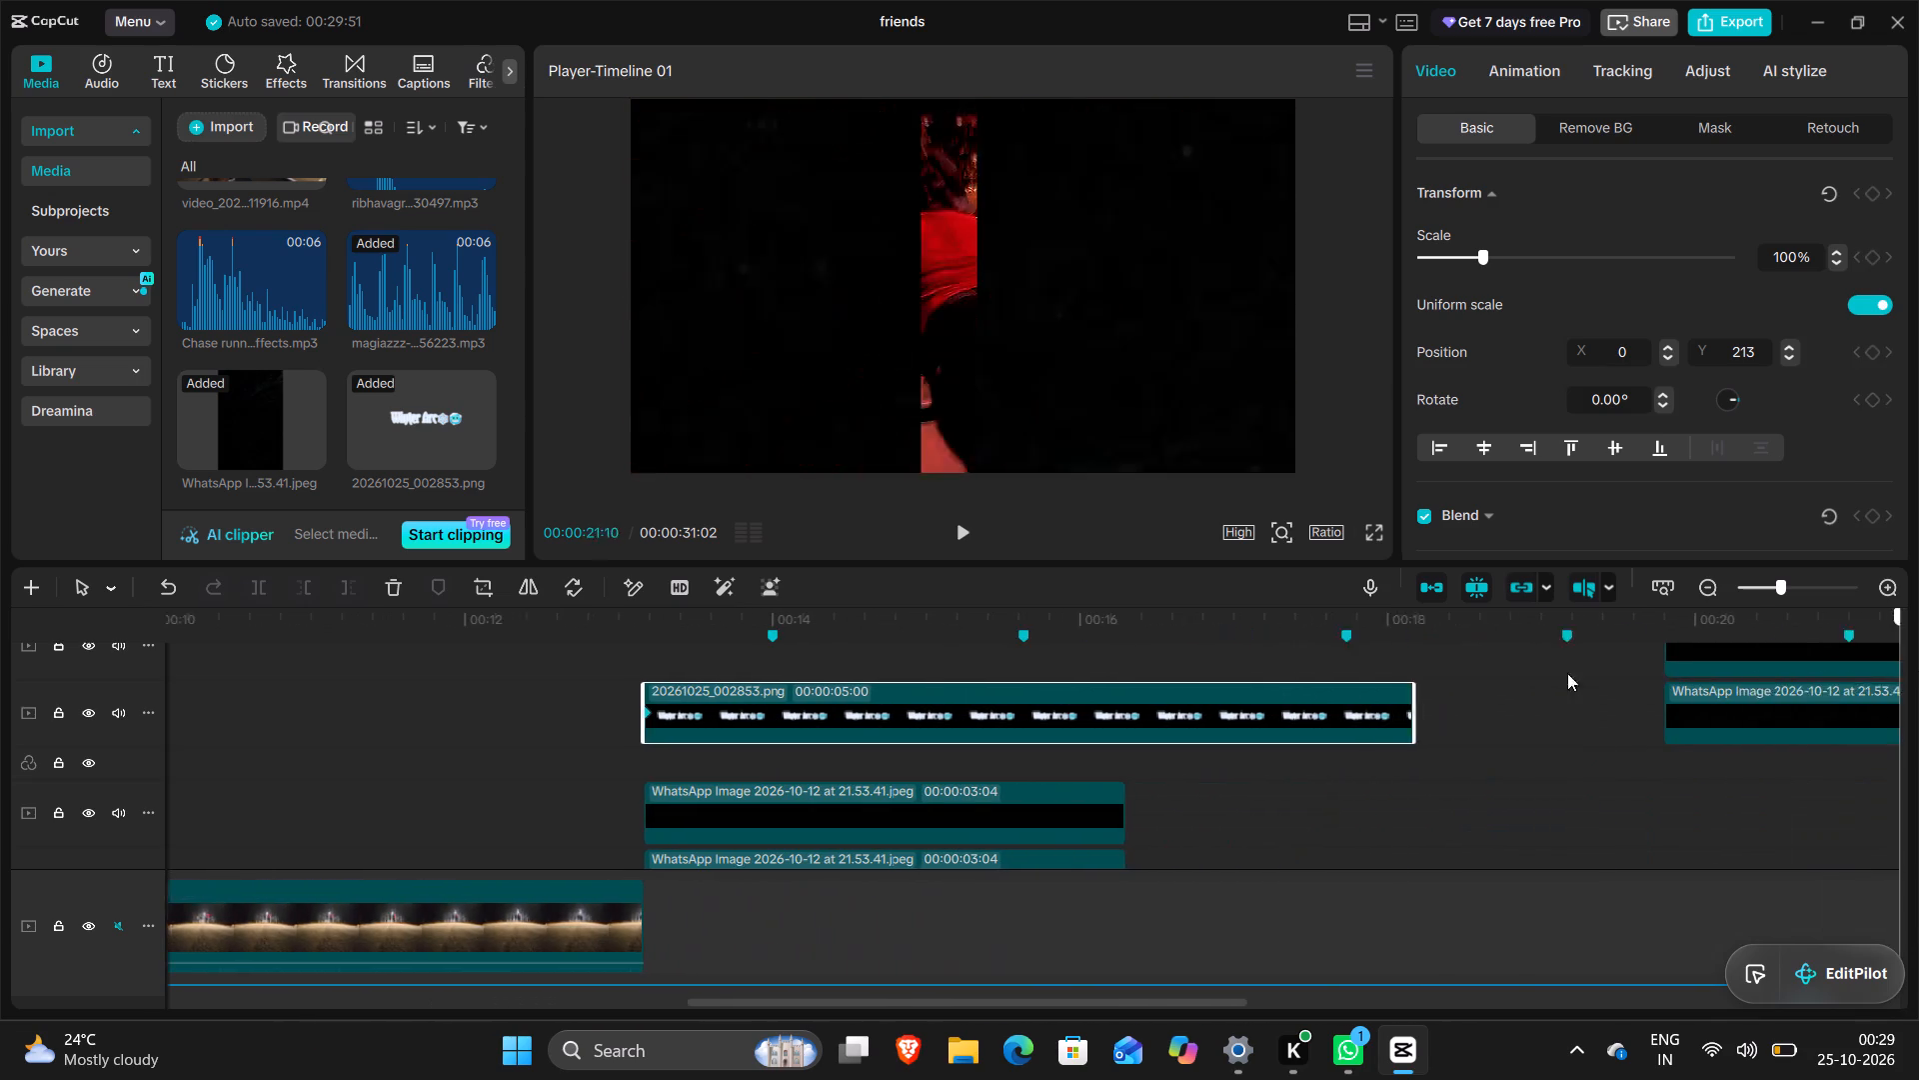
left_click_drag(1567, 673, 1084, 702)
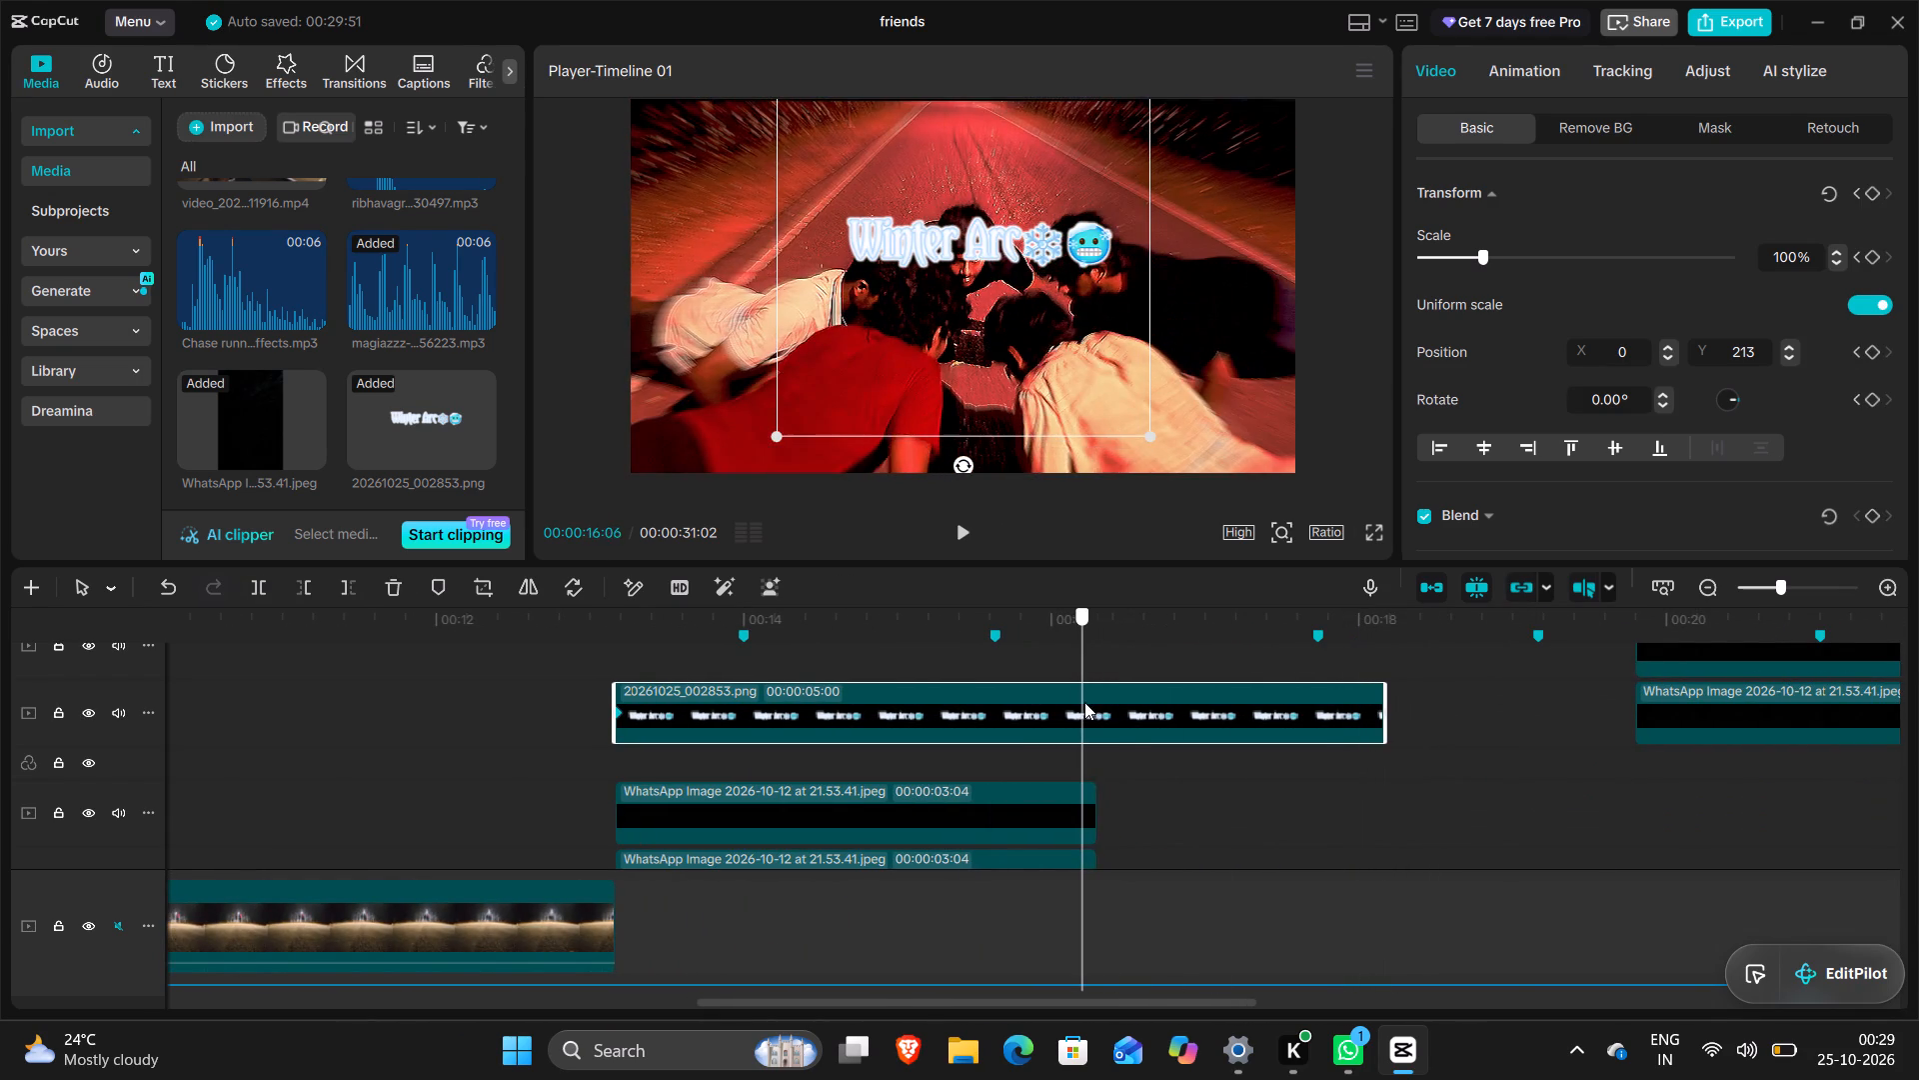
left_click_drag(1084, 702, 1096, 704)
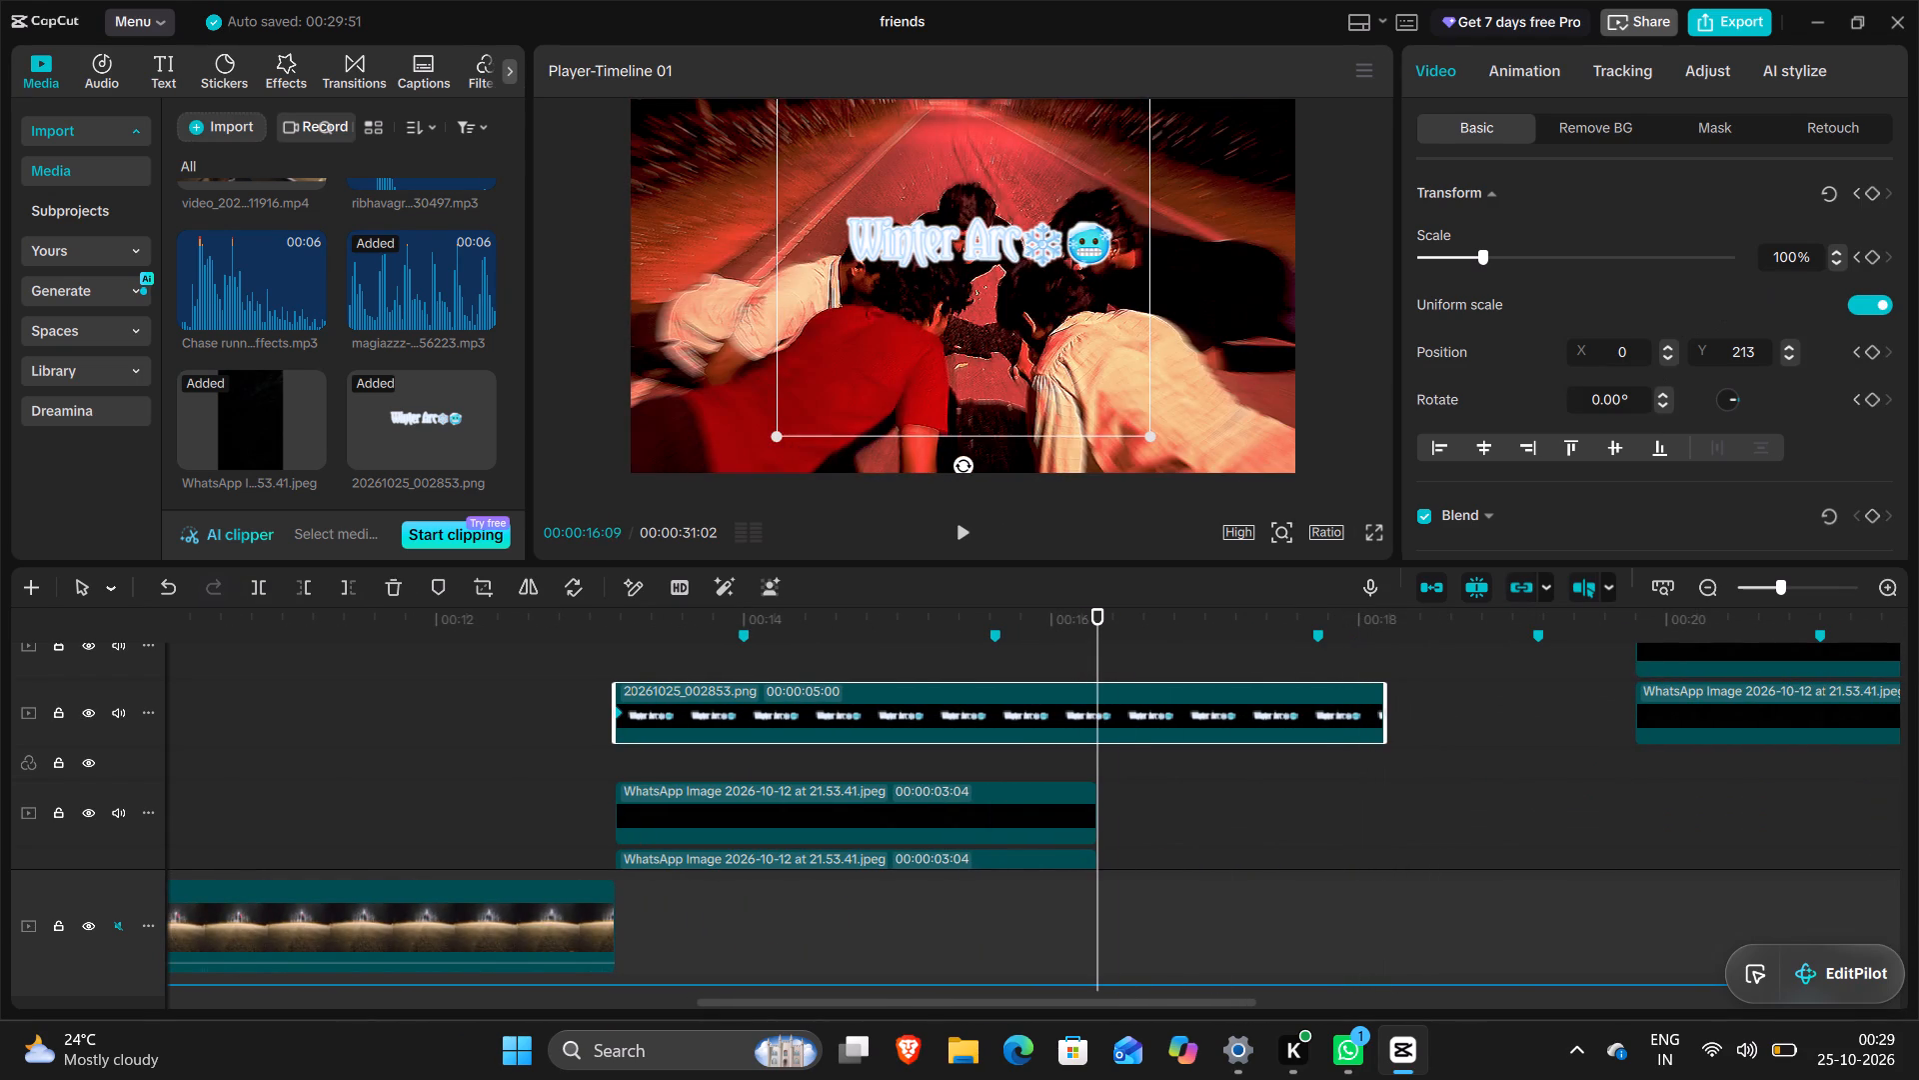
left_click(1871, 192)
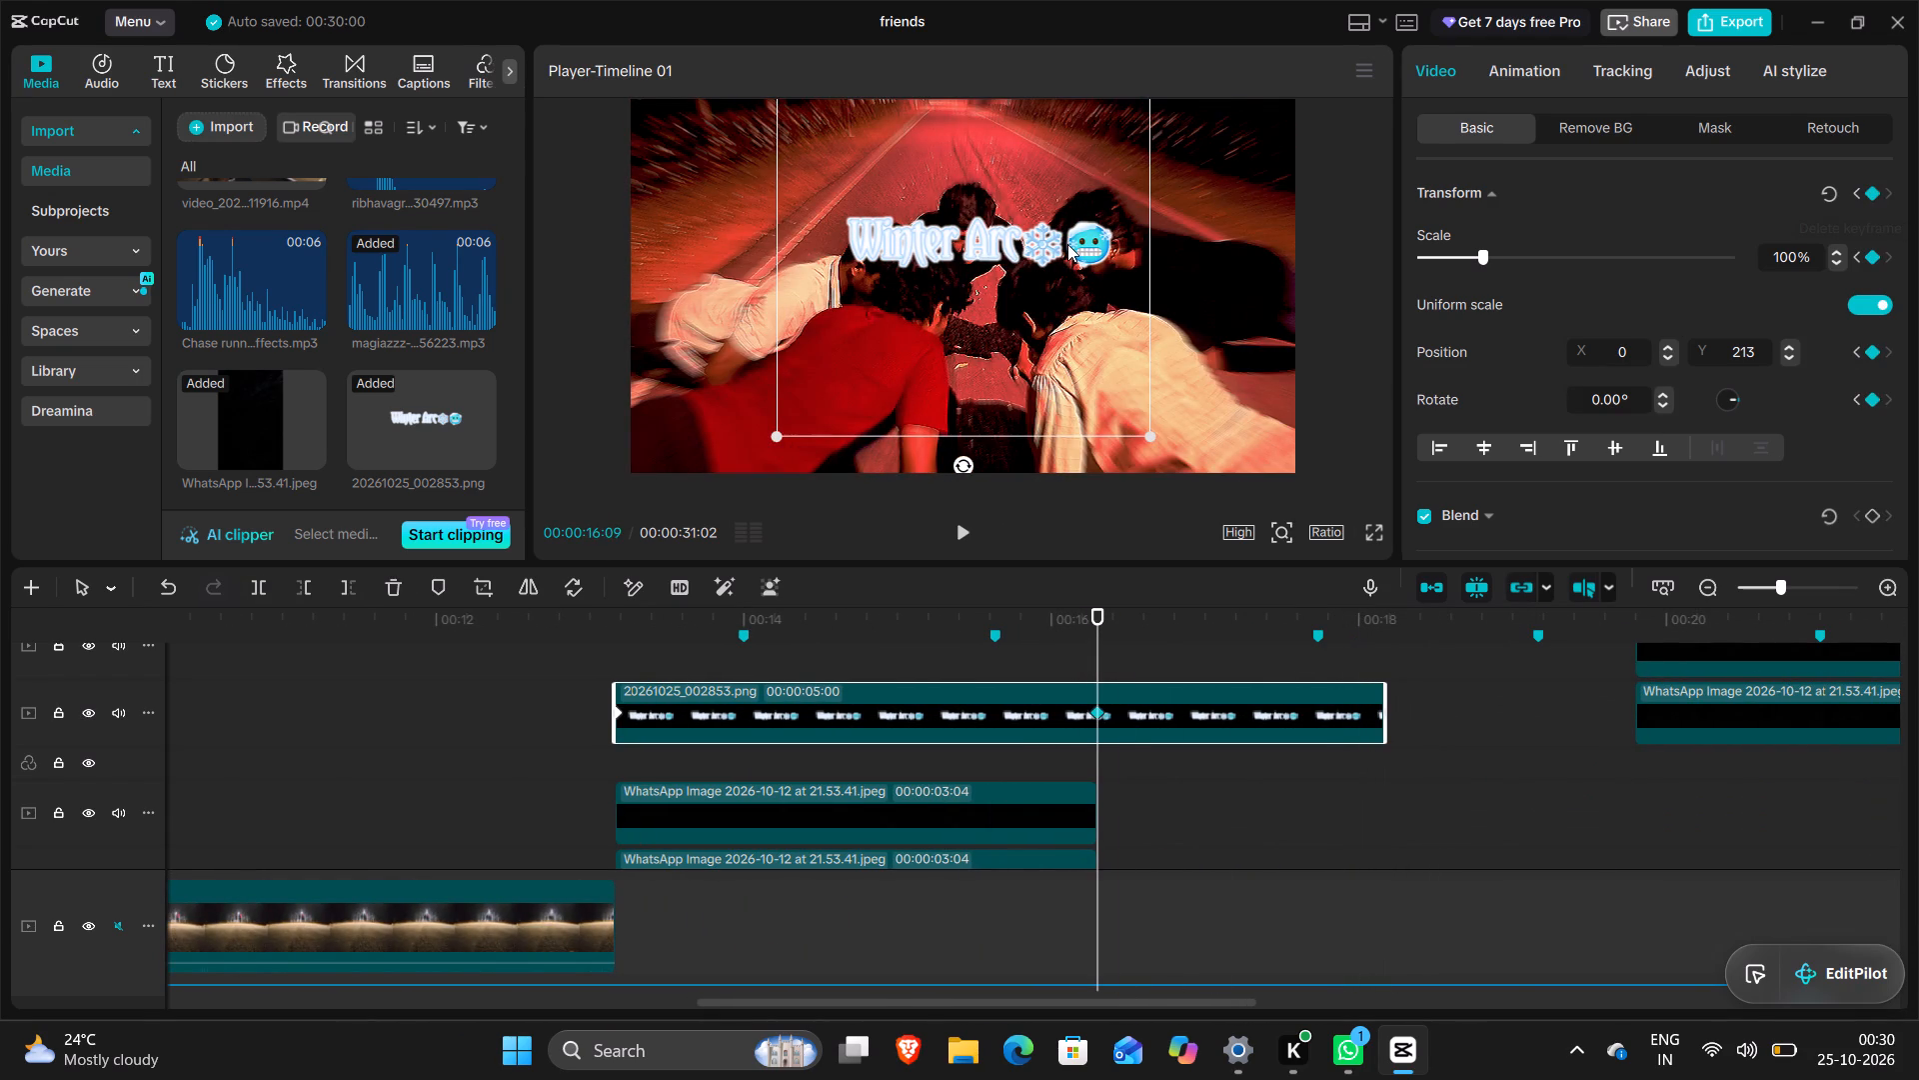
left_click_drag(1067, 243, 1053, 82)
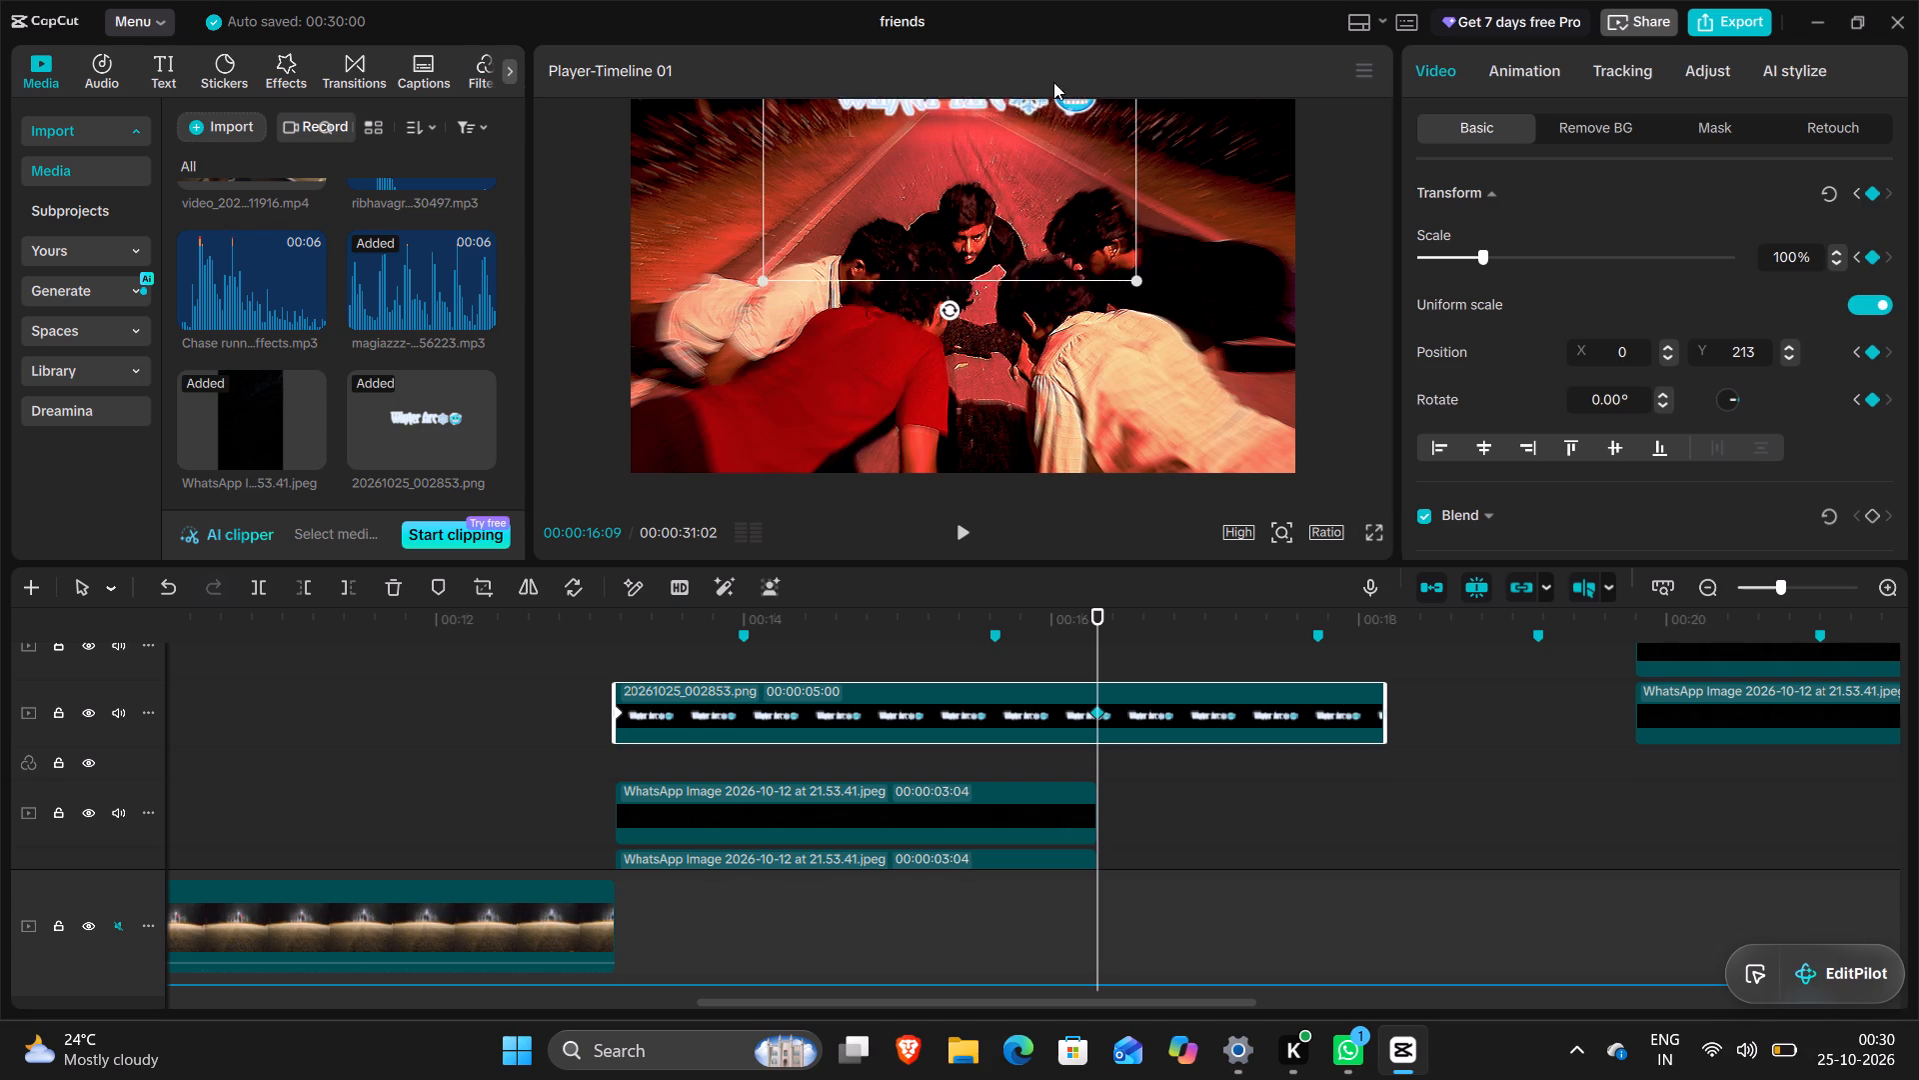
left_click_drag(1053, 82, 1053, 57)
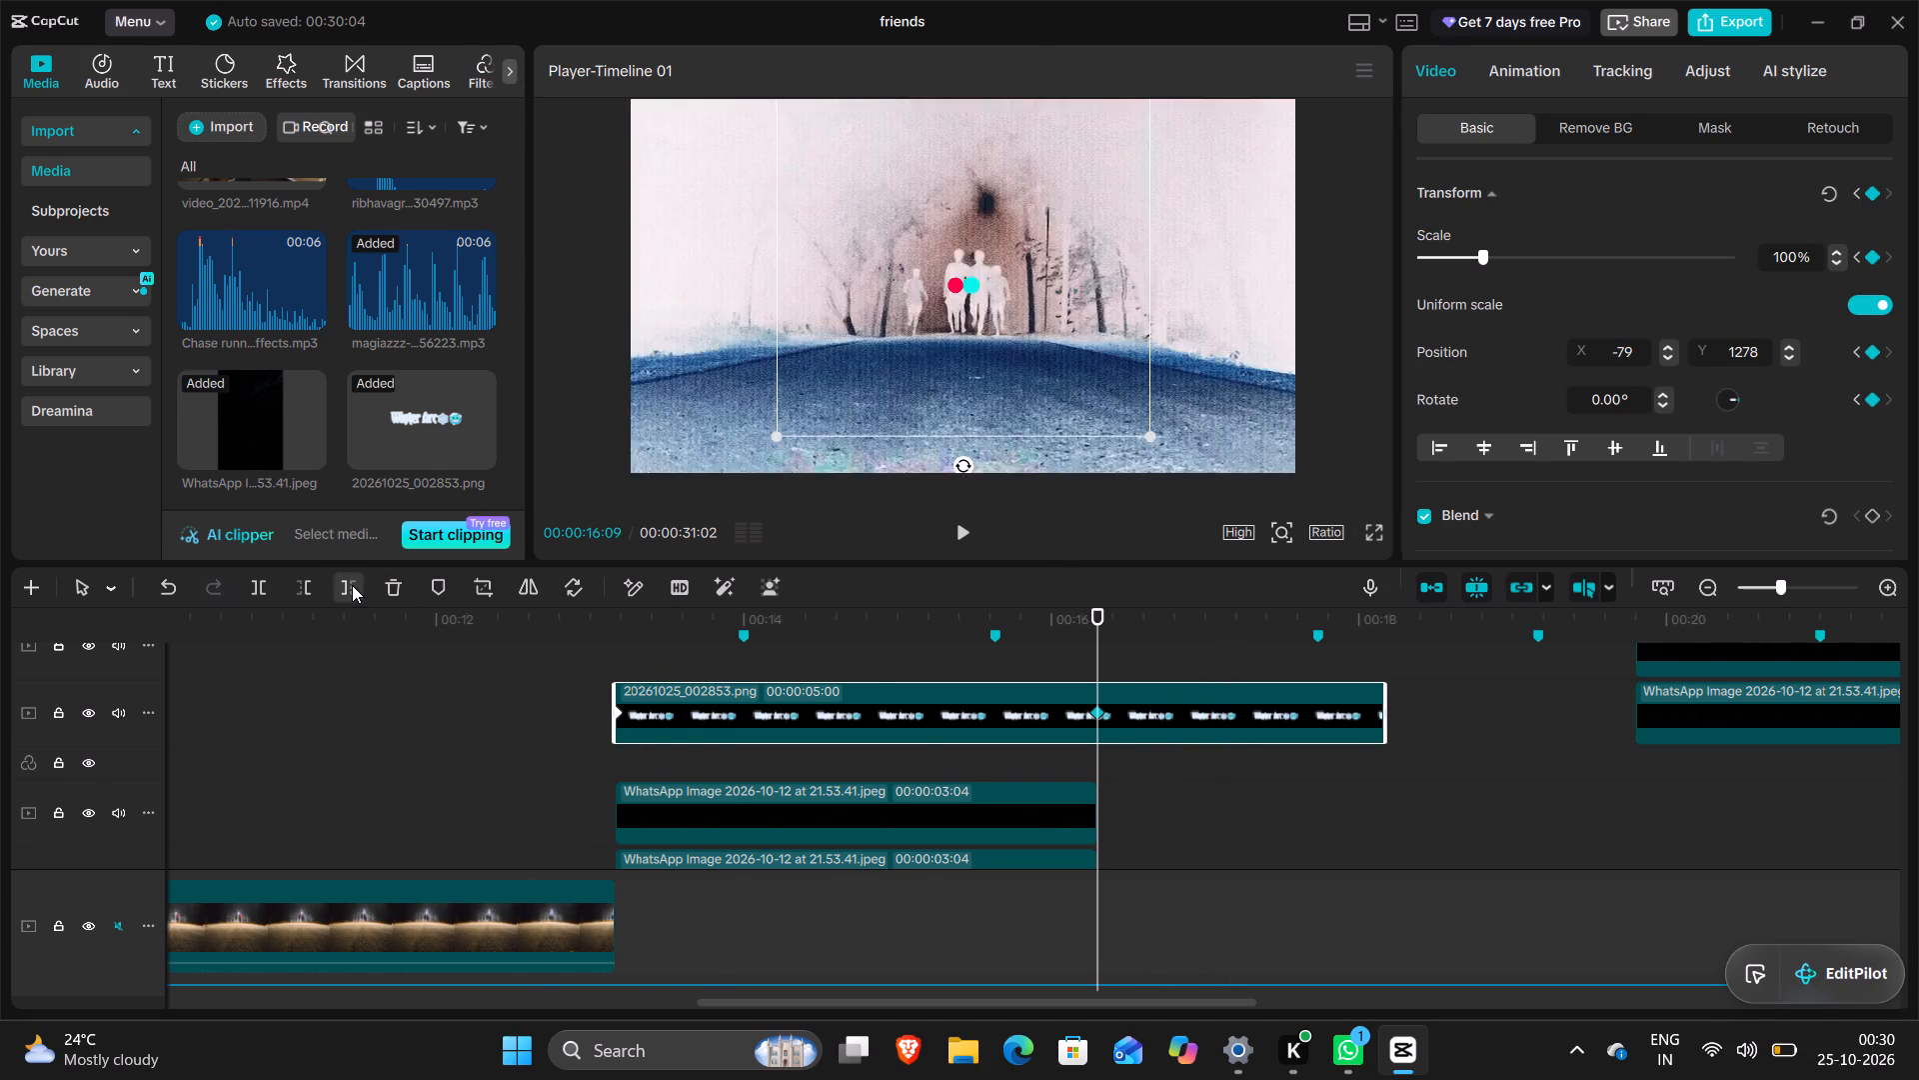
Trim off the part of the Winter Arc image after 00:00:16:09 so it ends with the black overlays.
left_click(352, 584)
Play the edit from about 00:00:12:12 to review the Winter Arc title over the red group clips.
left_click(498, 724)
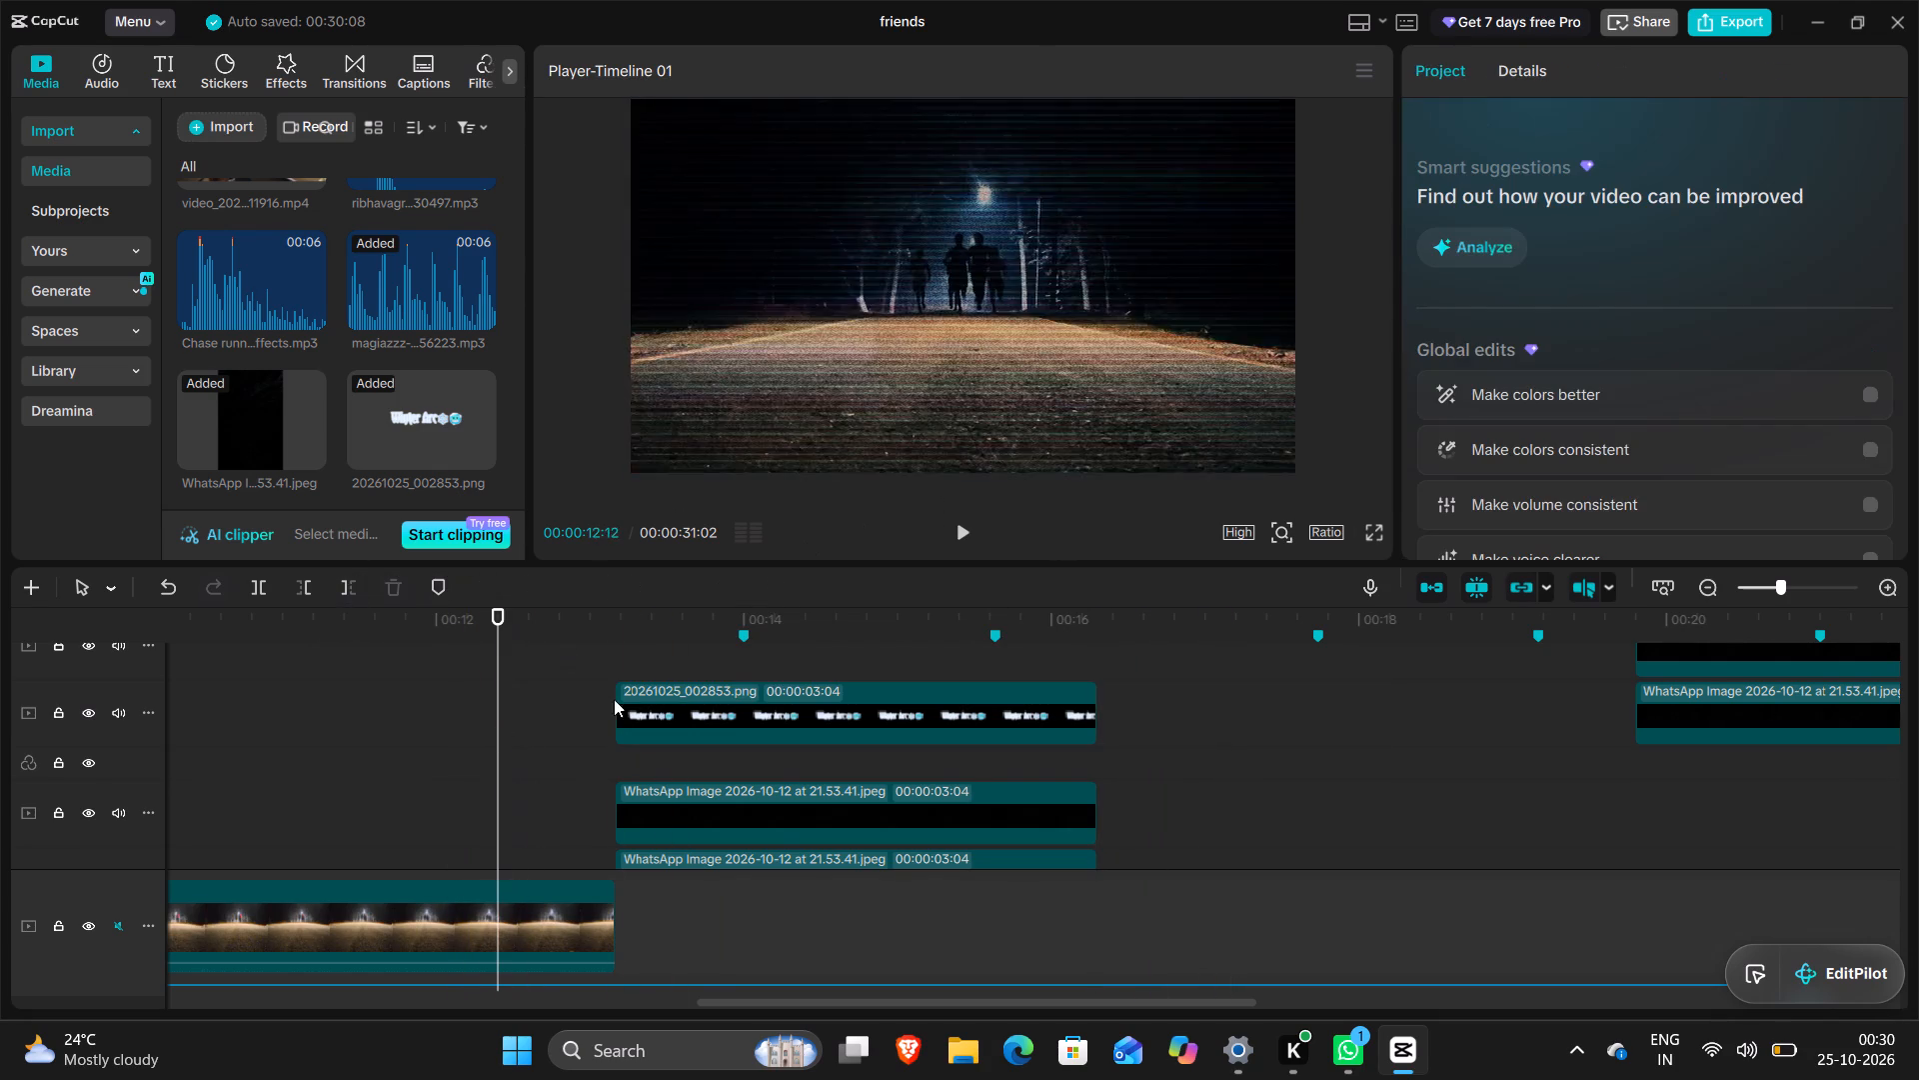
left_click(965, 527)
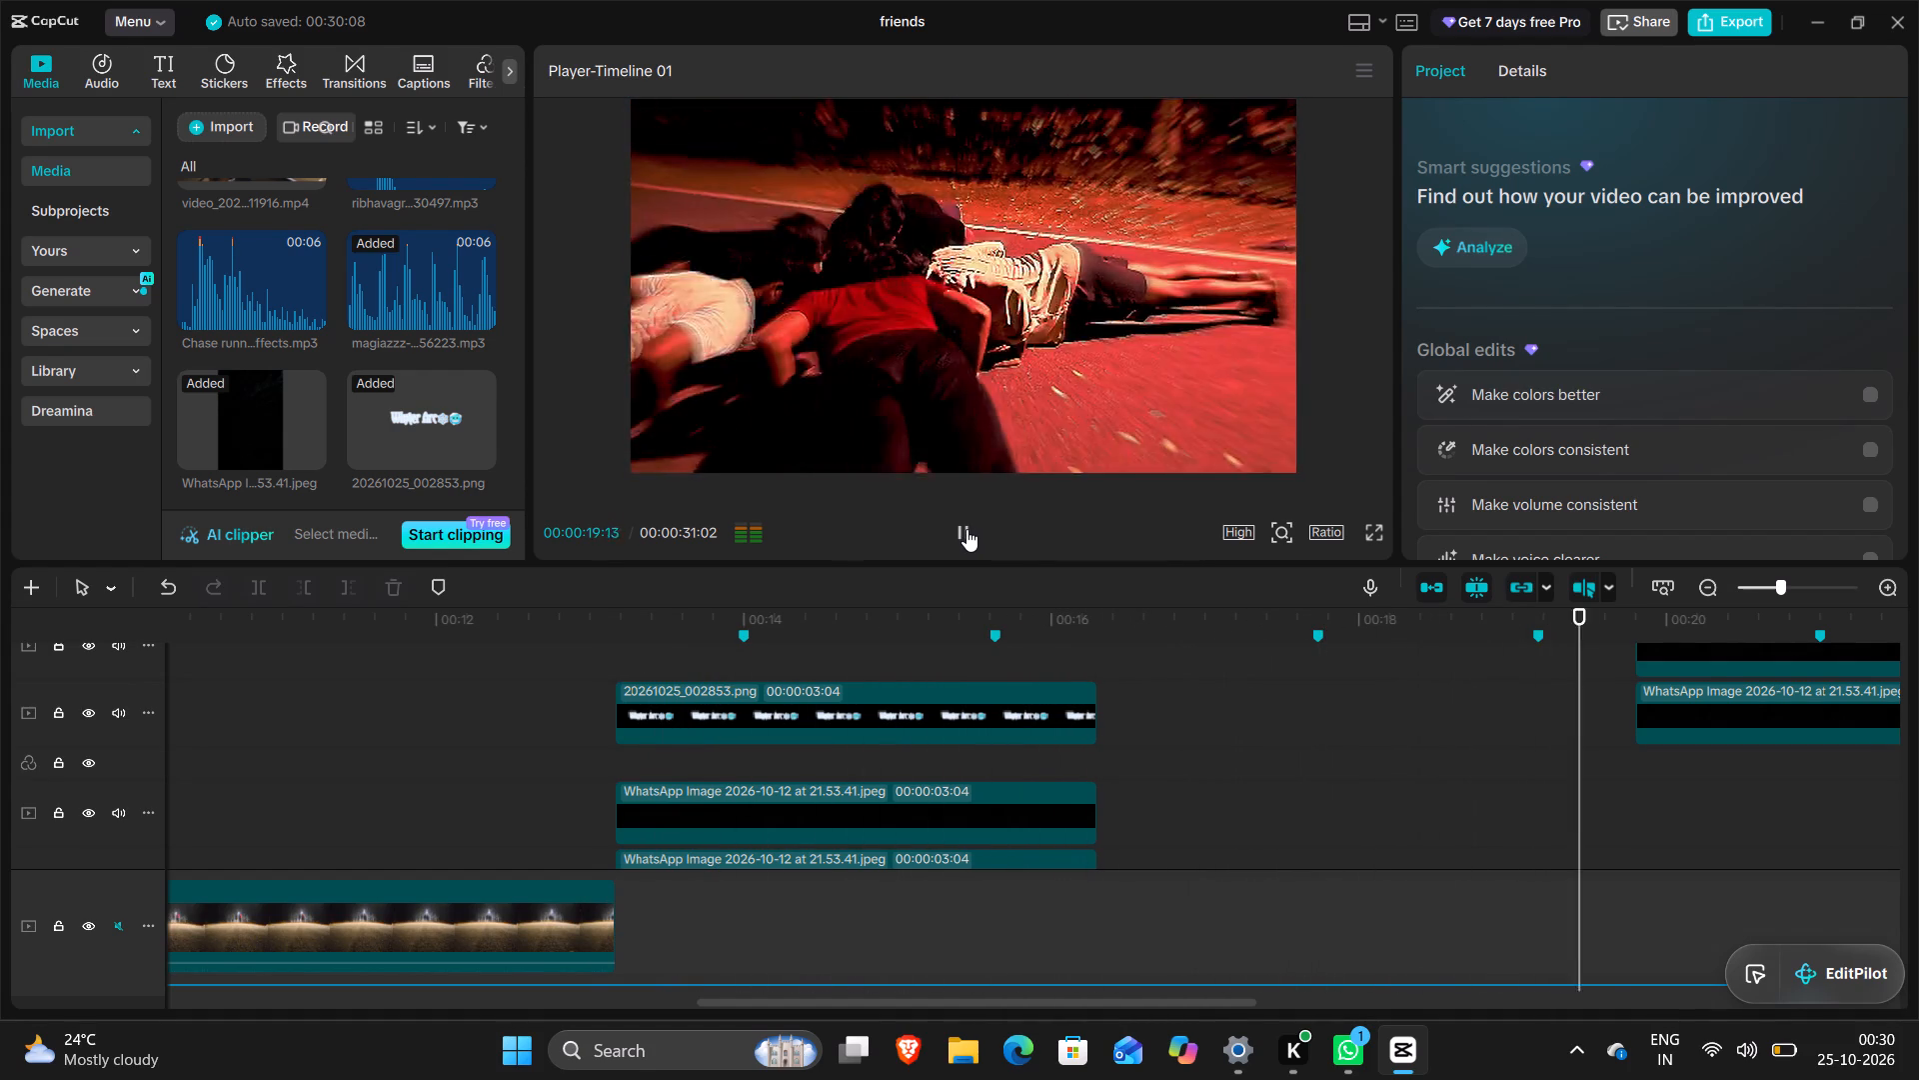
double_click(966, 529)
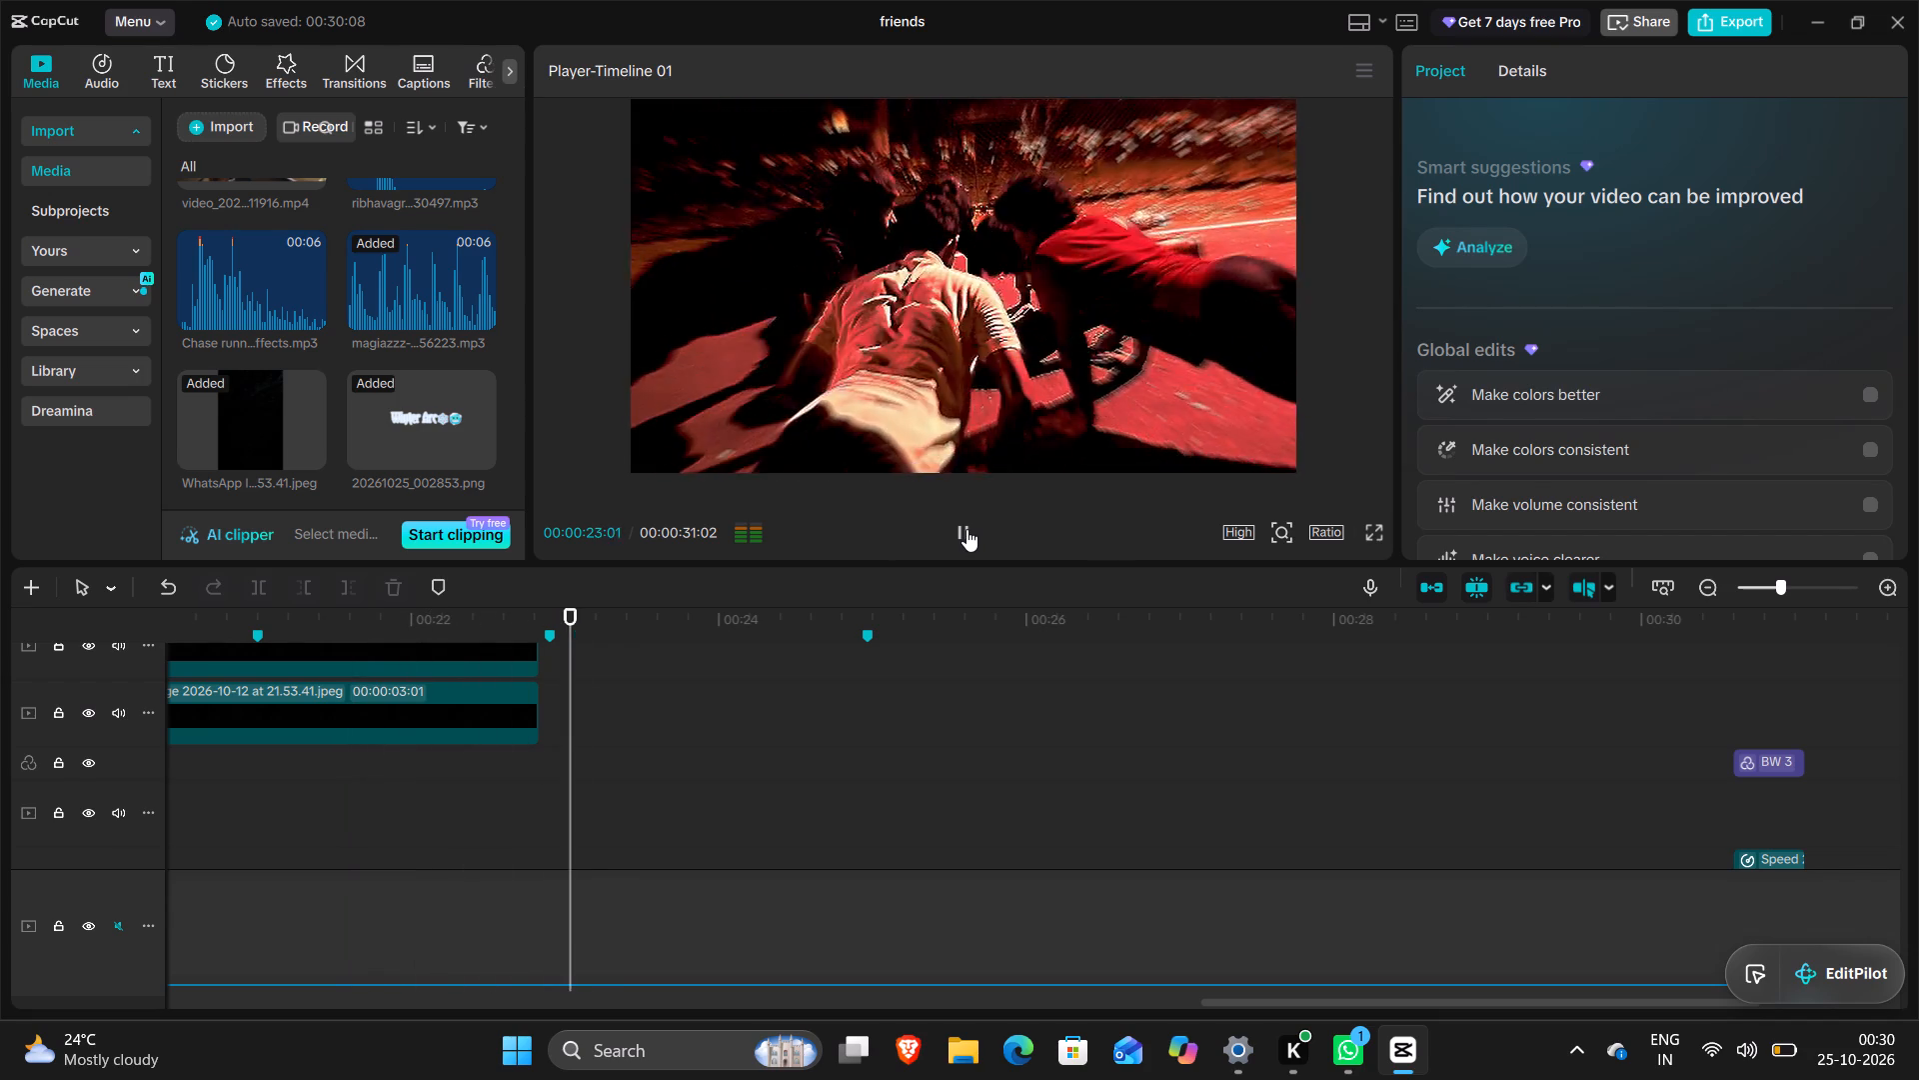
left_click(966, 529)
left_click(966, 529)
Save the project.
key("ctrl+s")
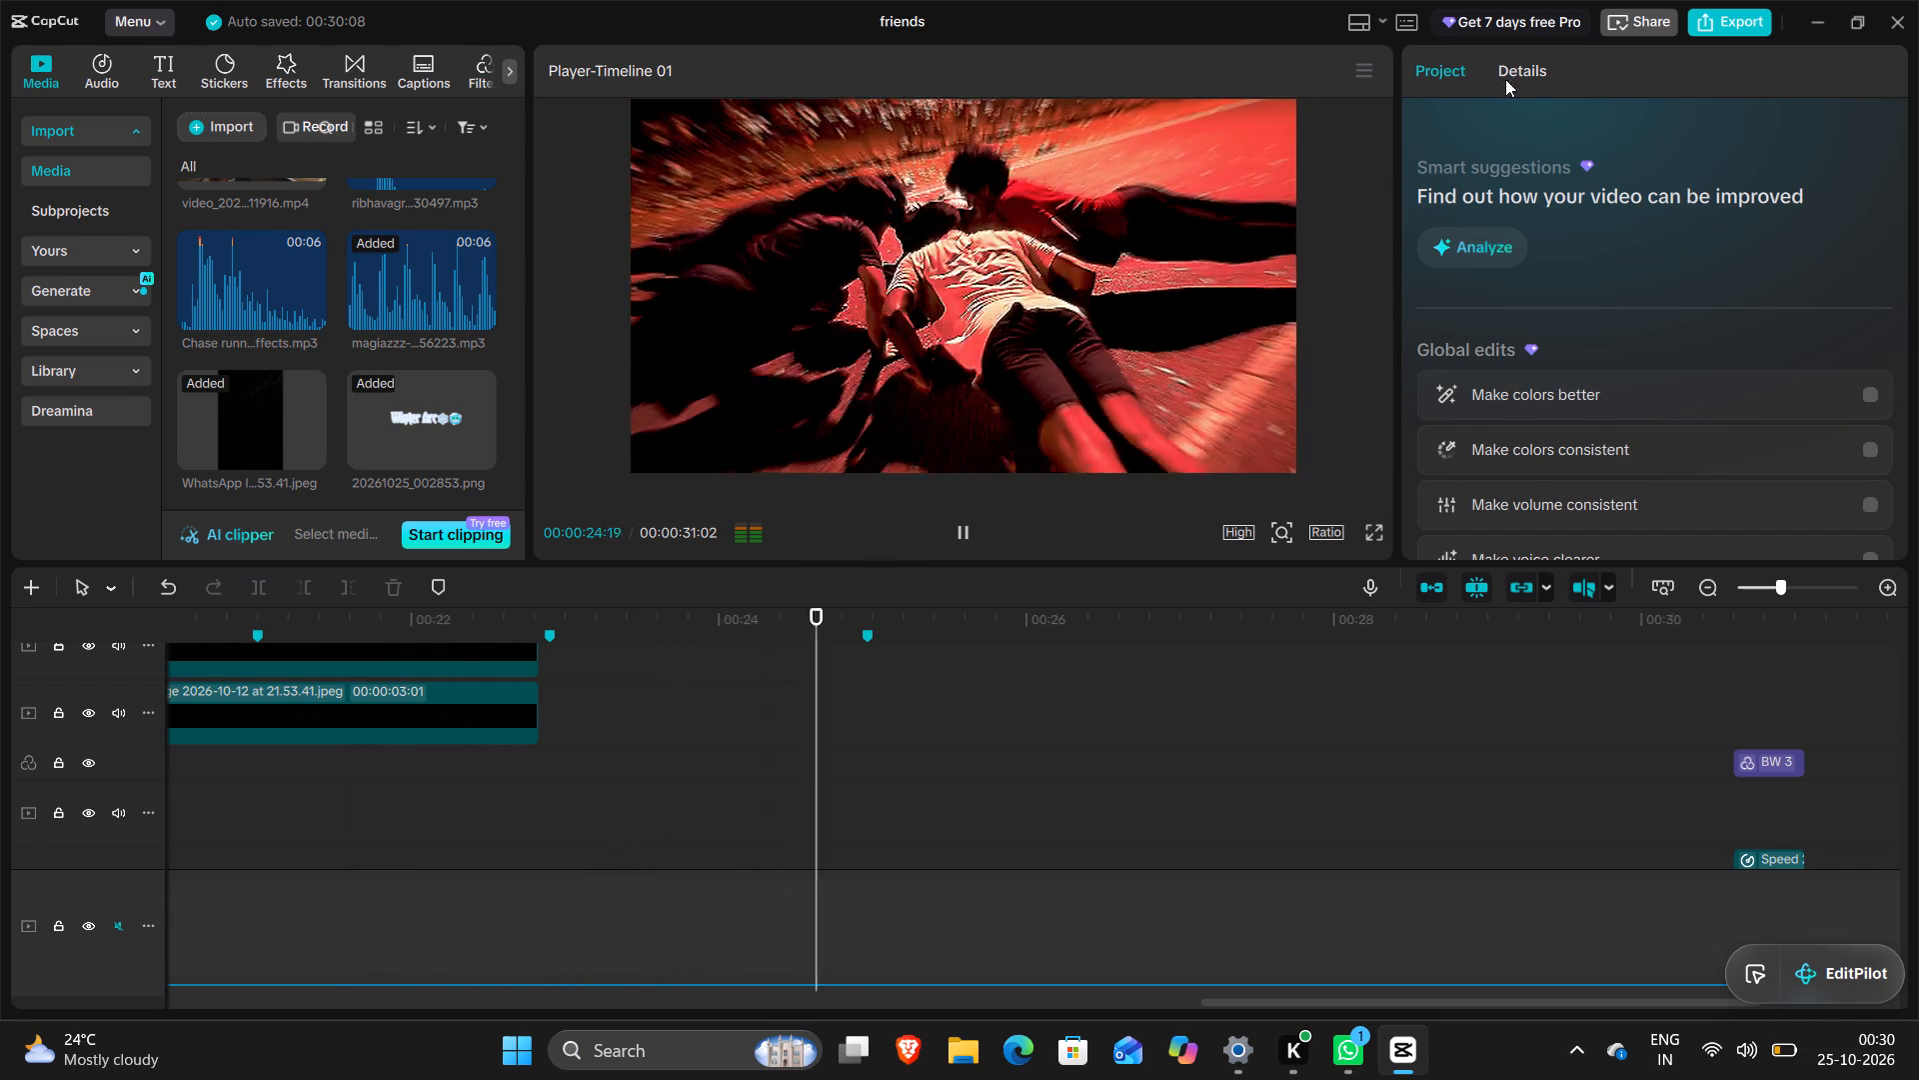
Set the export frame rate to 60fps, check the remaining export settings, and export the friends video.
left_click(1728, 32)
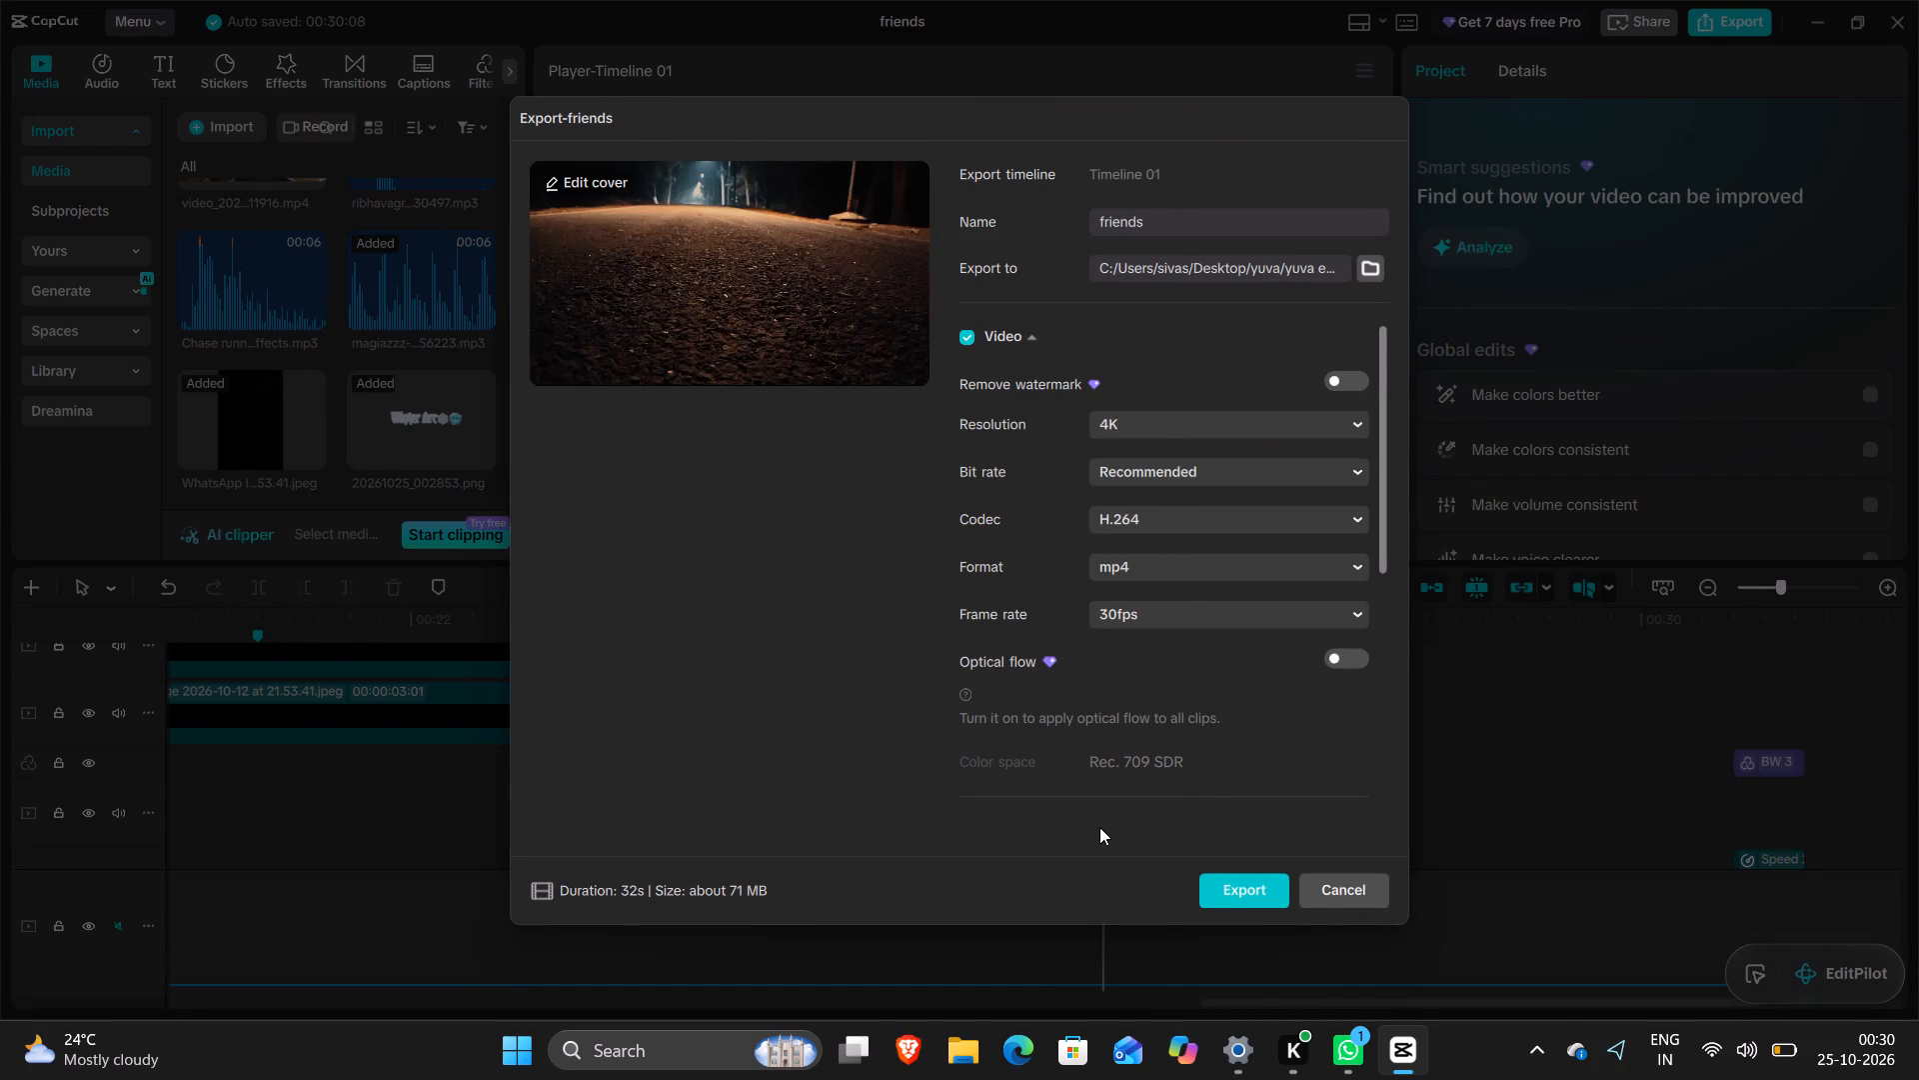
left_click(1158, 606)
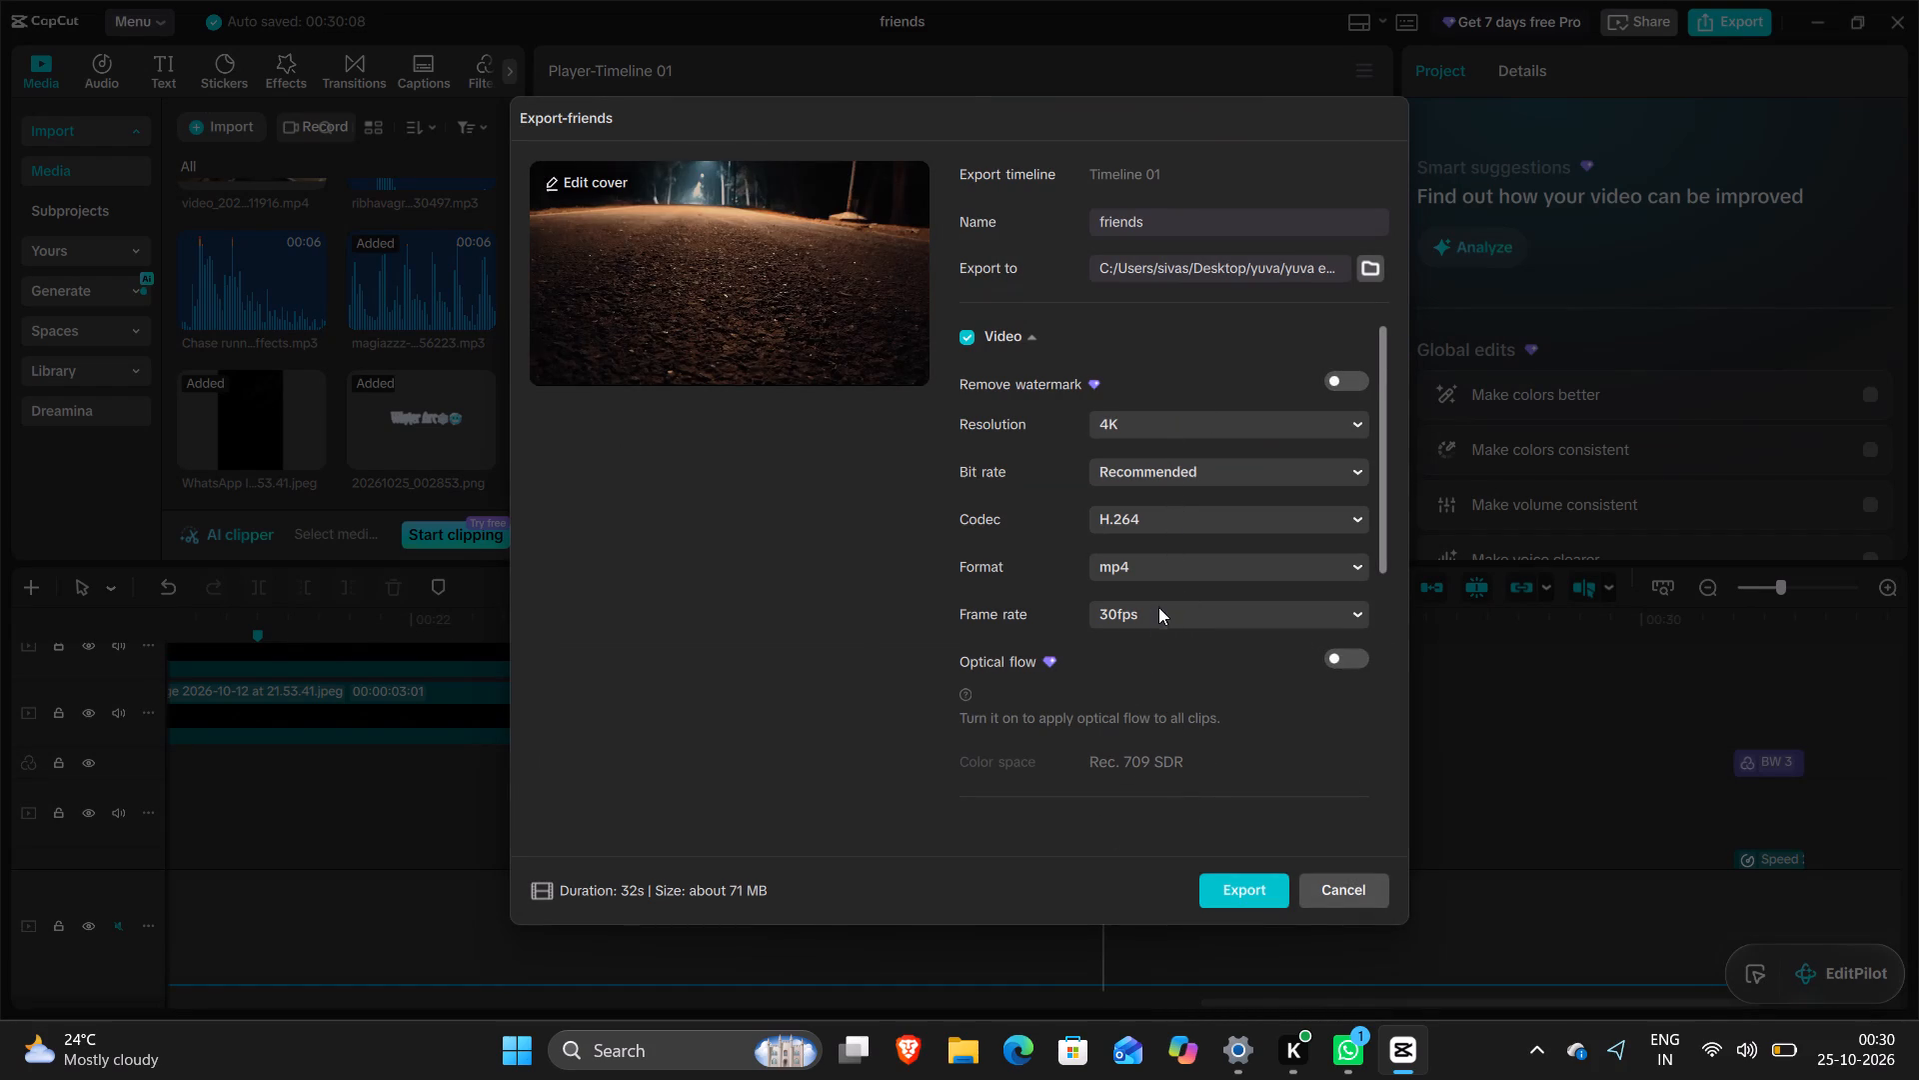
left_click(1163, 603)
left_click(1165, 610)
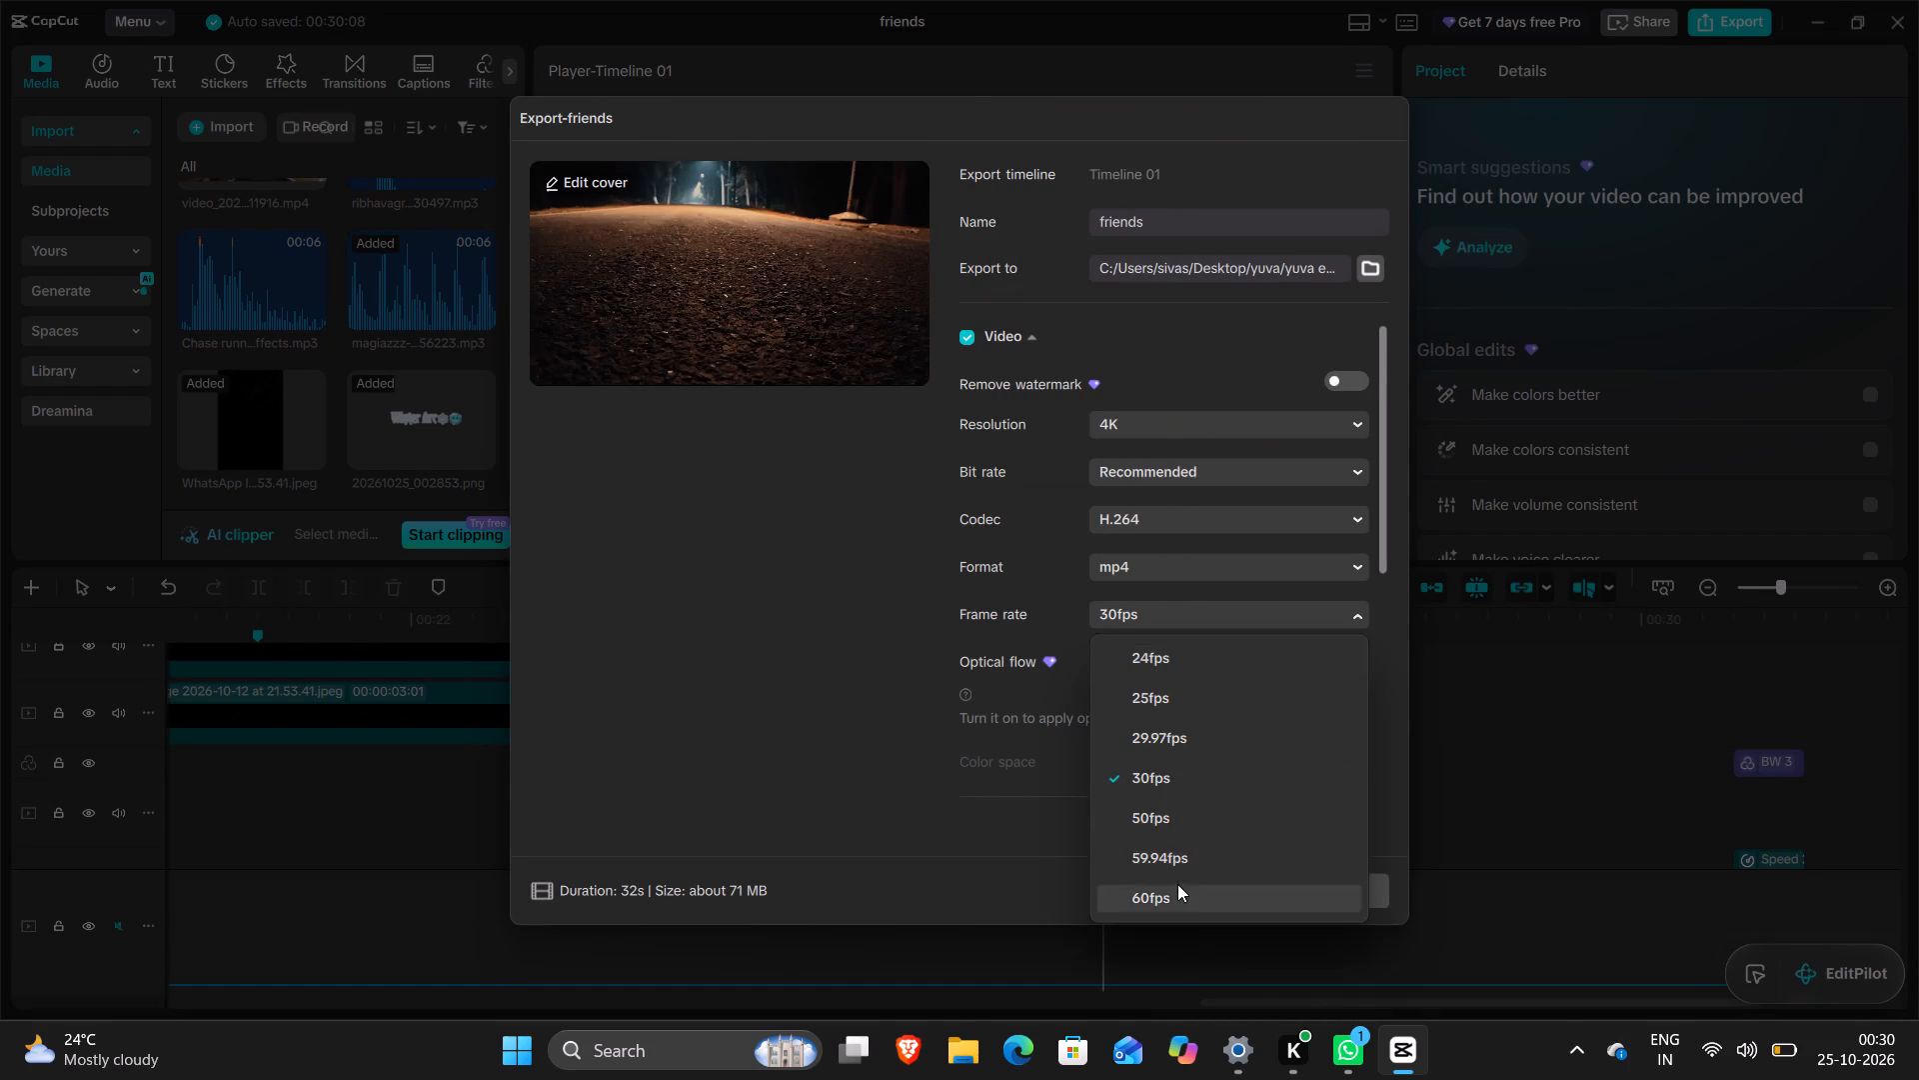
left_click(1177, 884)
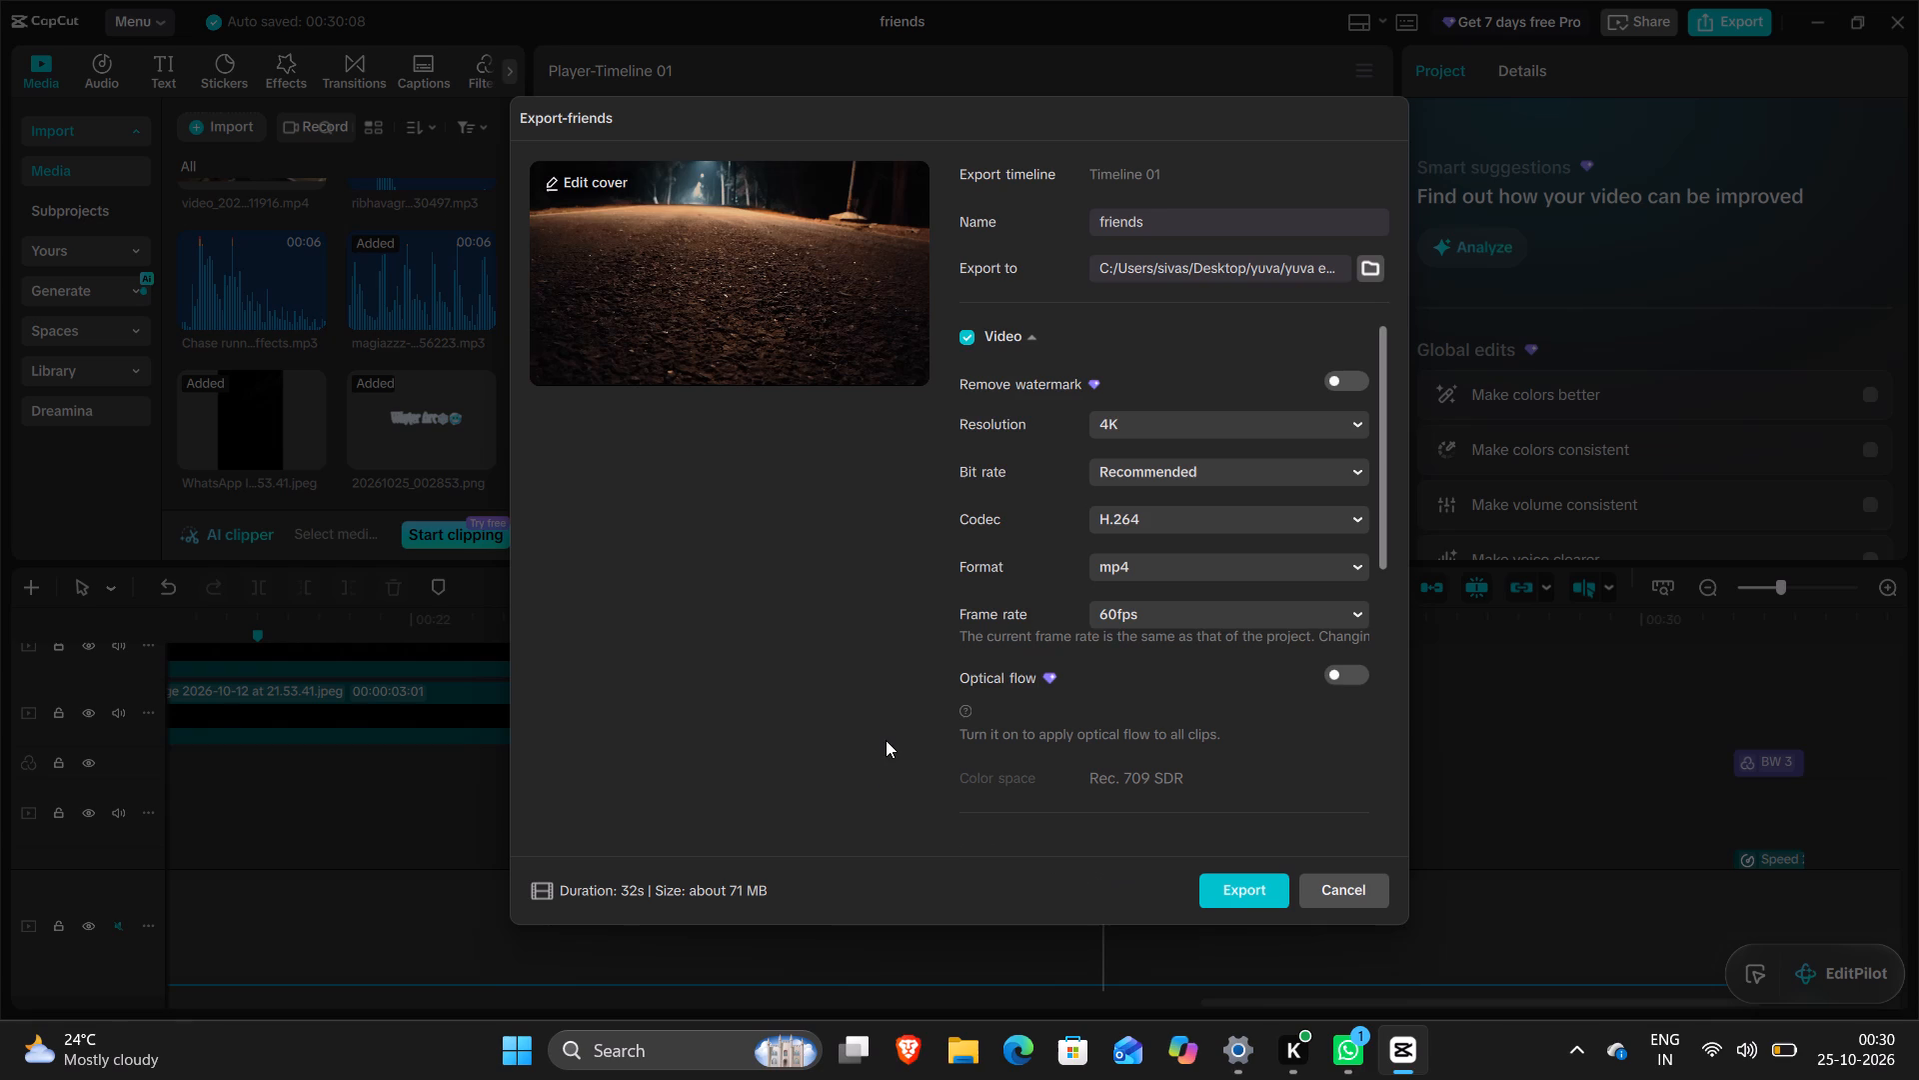
scroll(886, 740, "down", 4)
scroll(1099, 680, "down", 1)
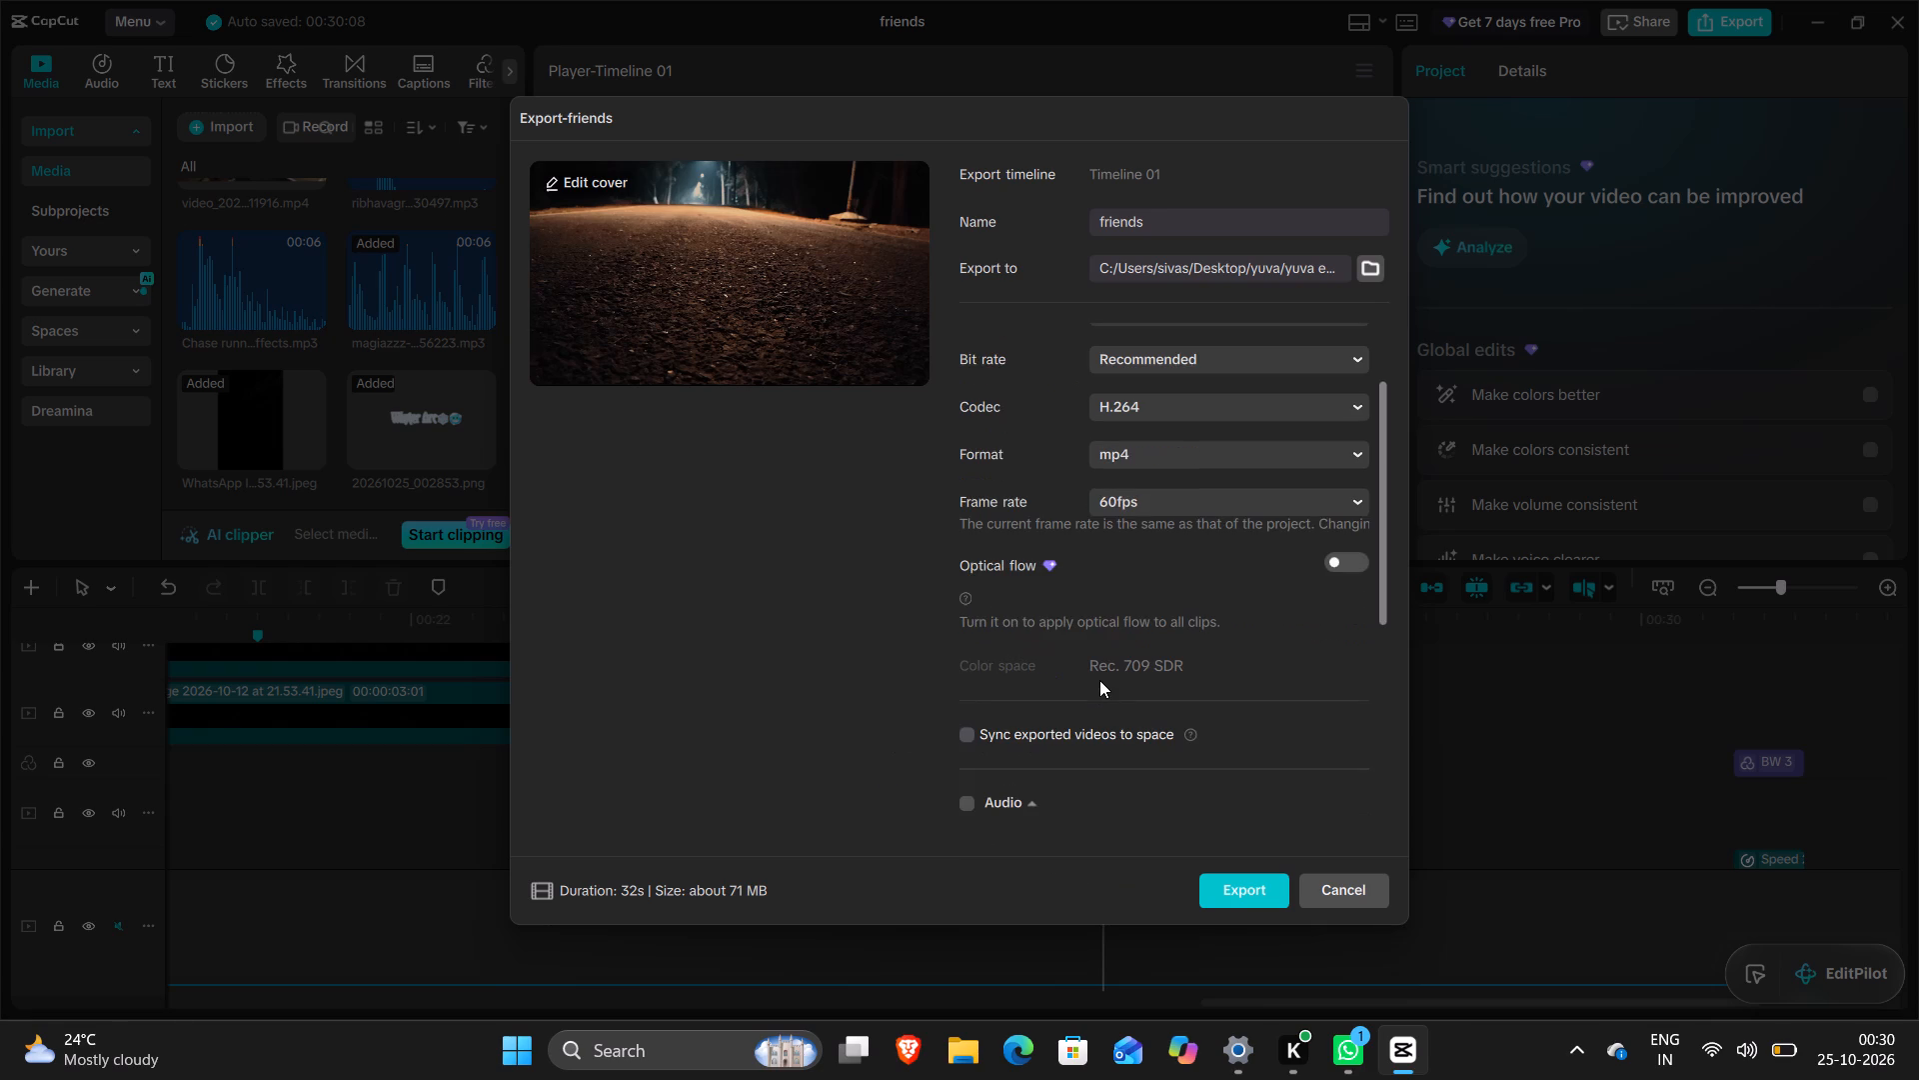
scroll(1099, 680, "down", 1)
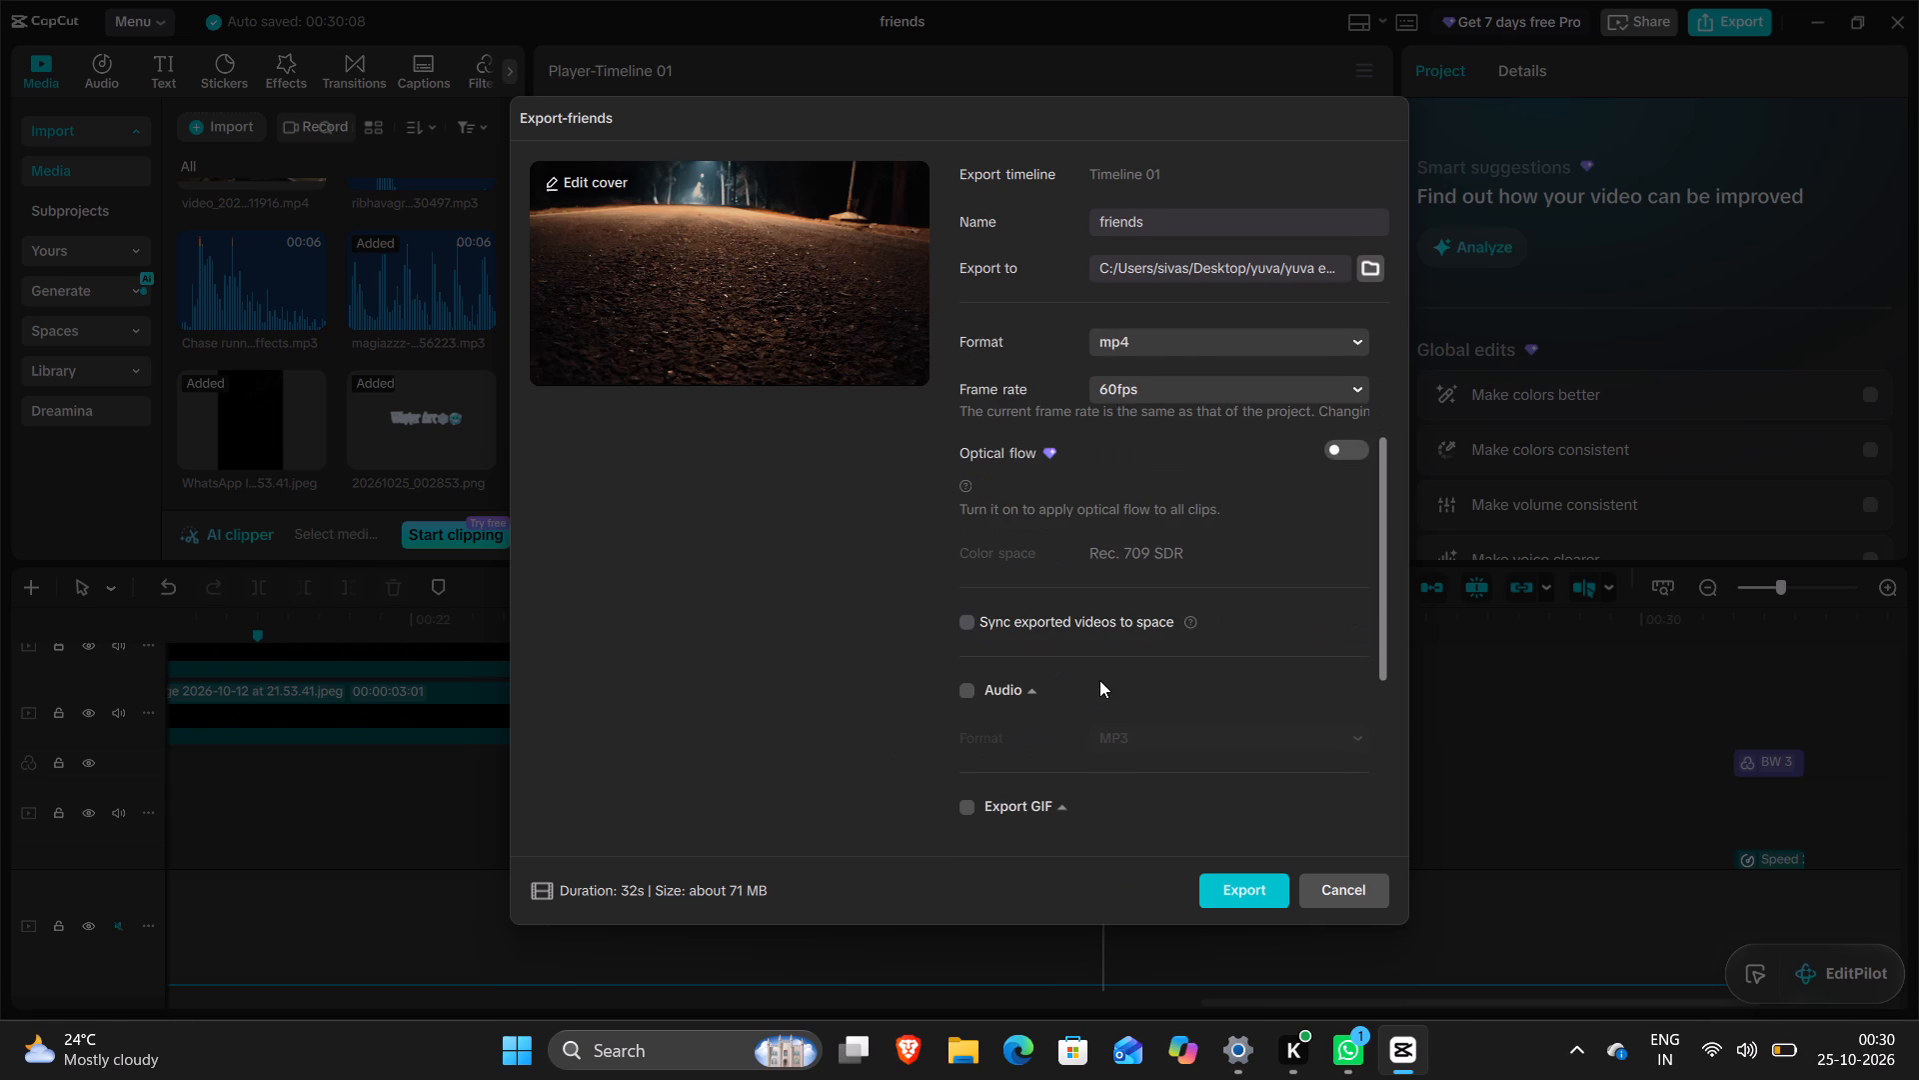
scroll(1117, 667, "down", 2)
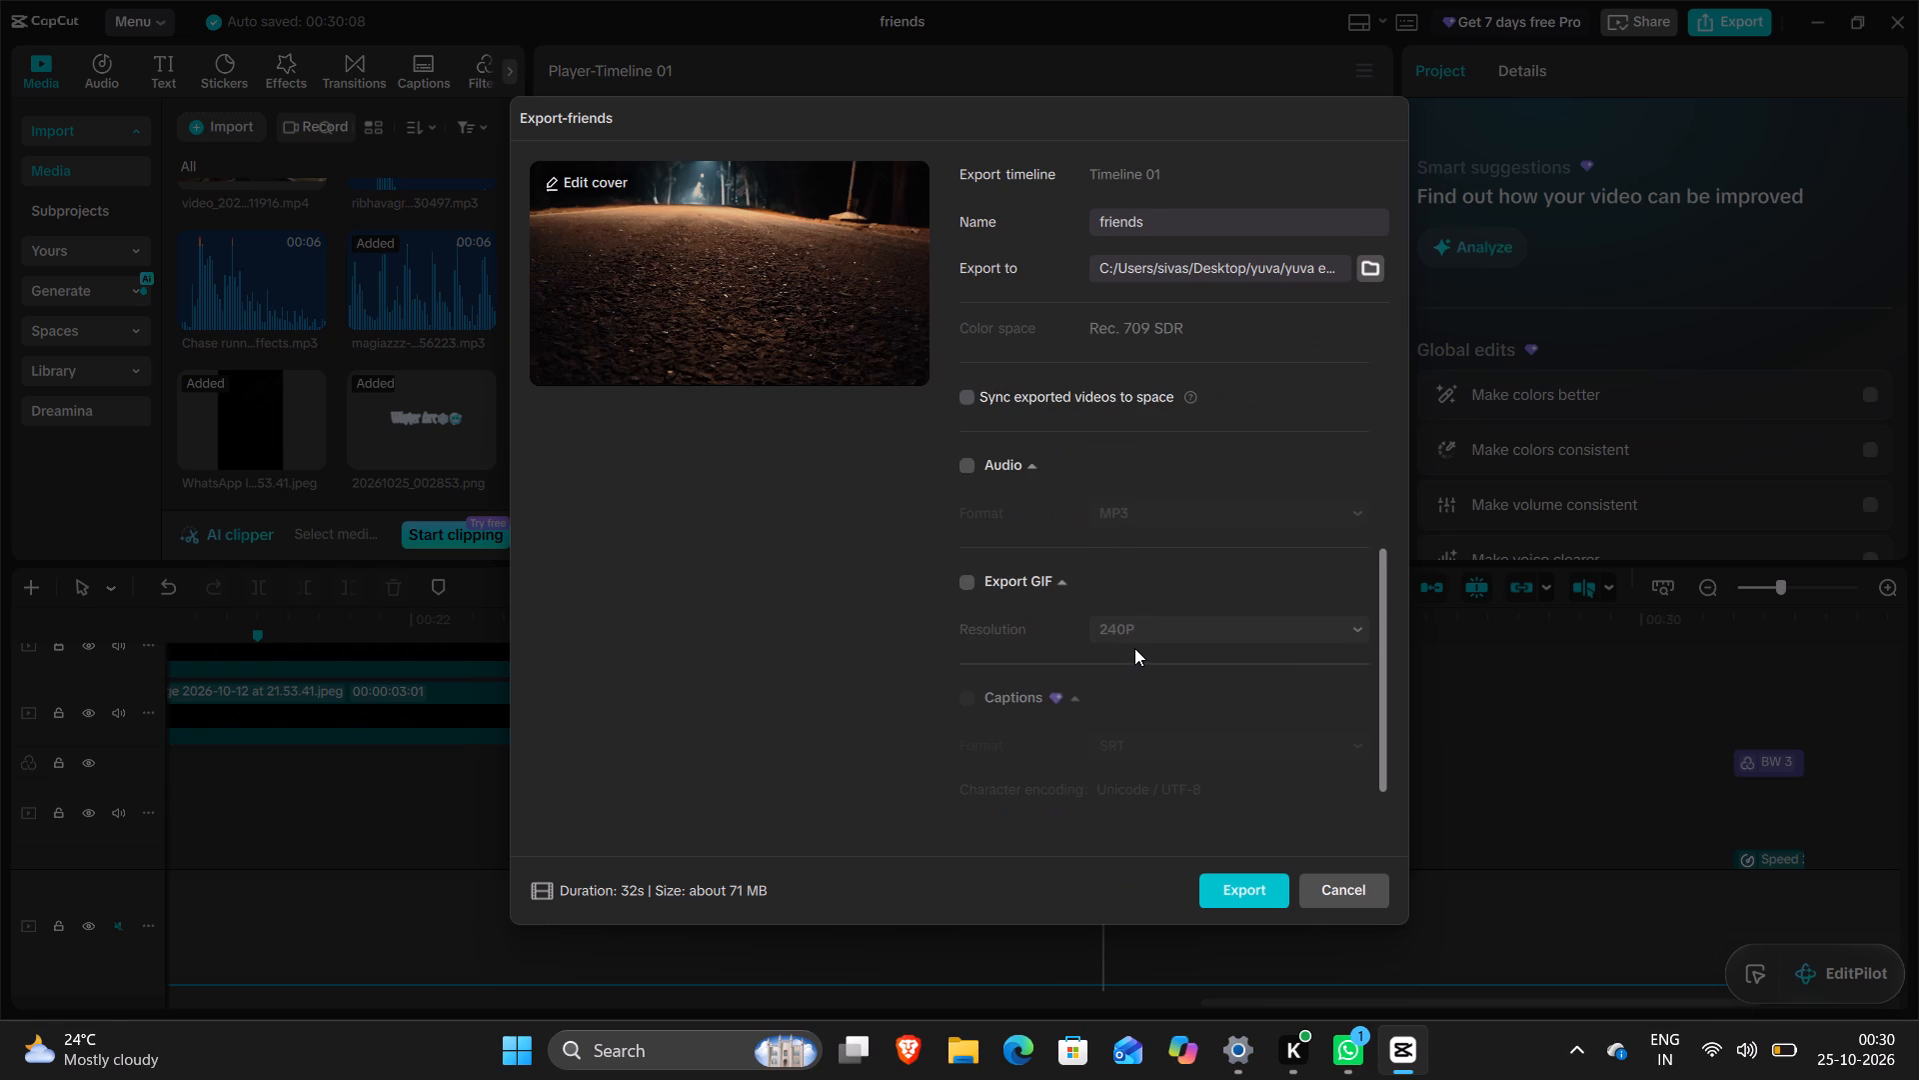
scroll(1134, 645, "up", 8)
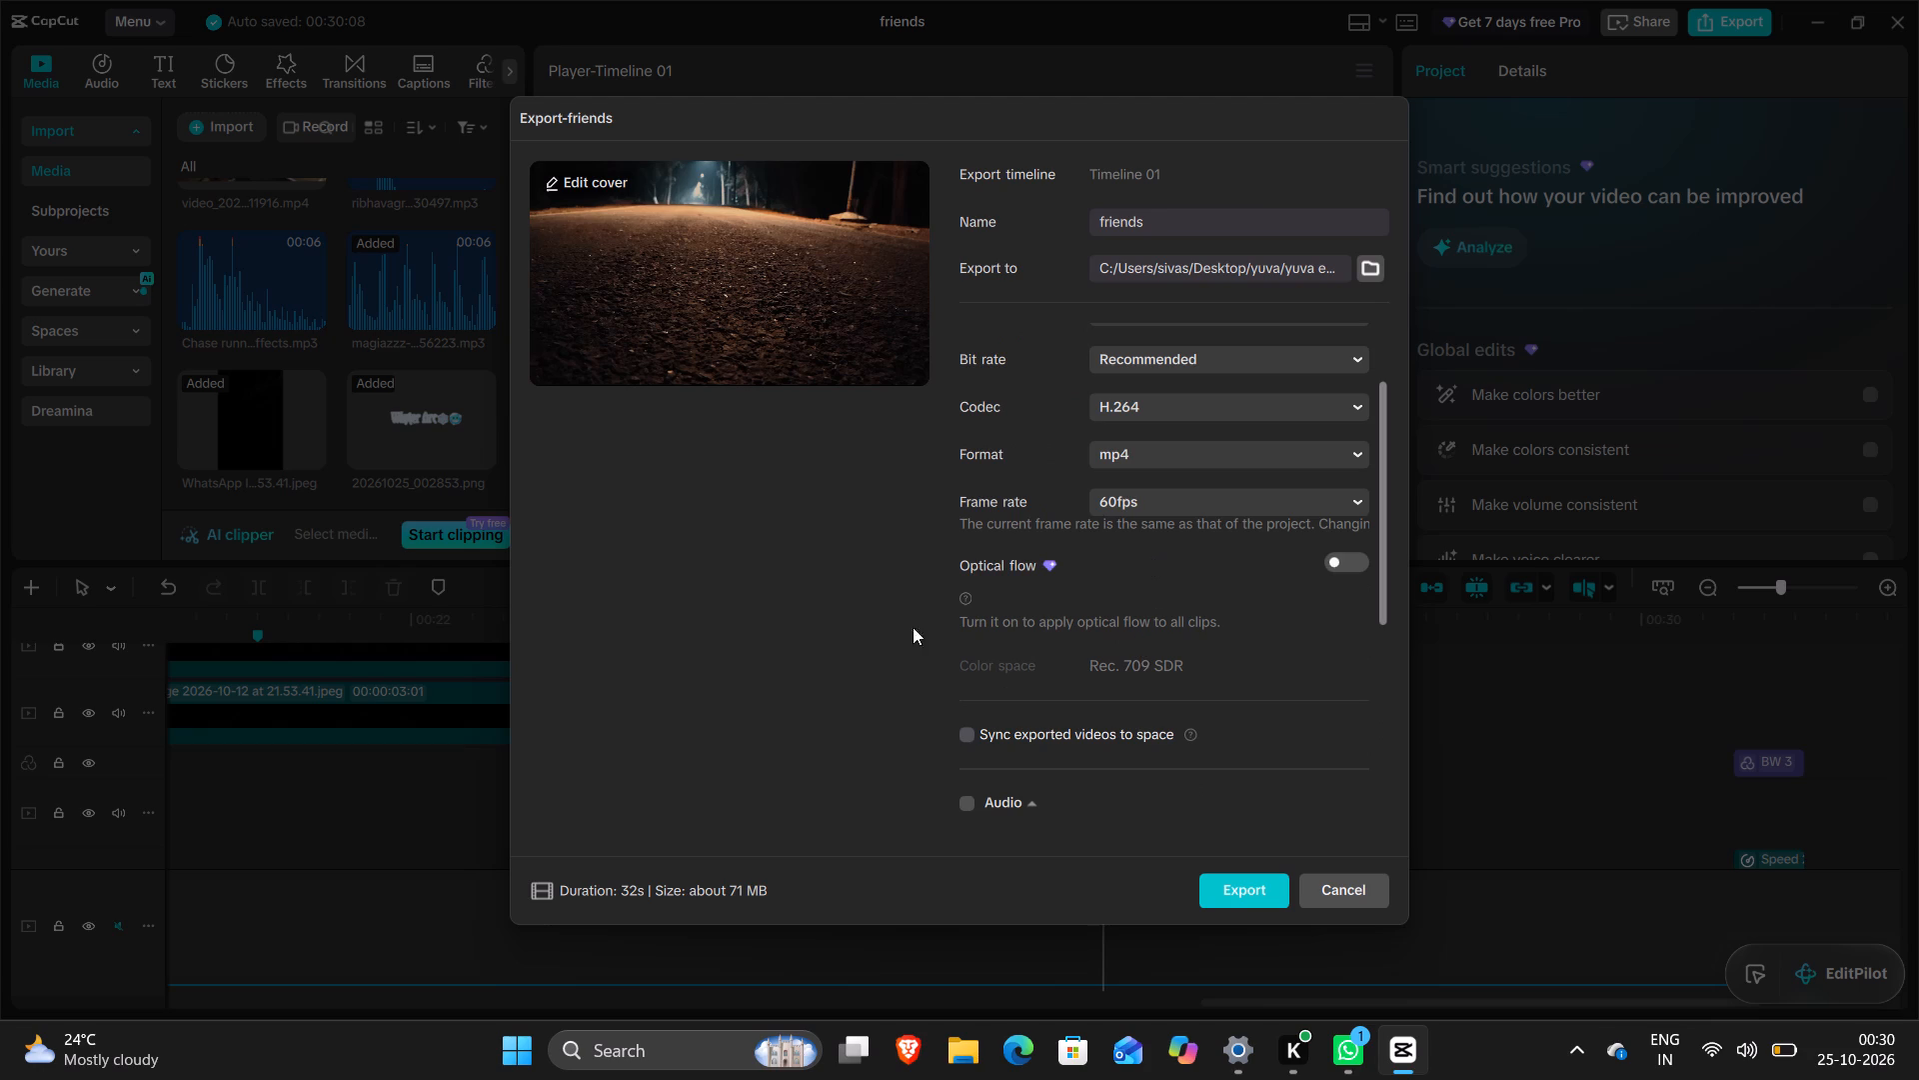
left_click(1257, 889)
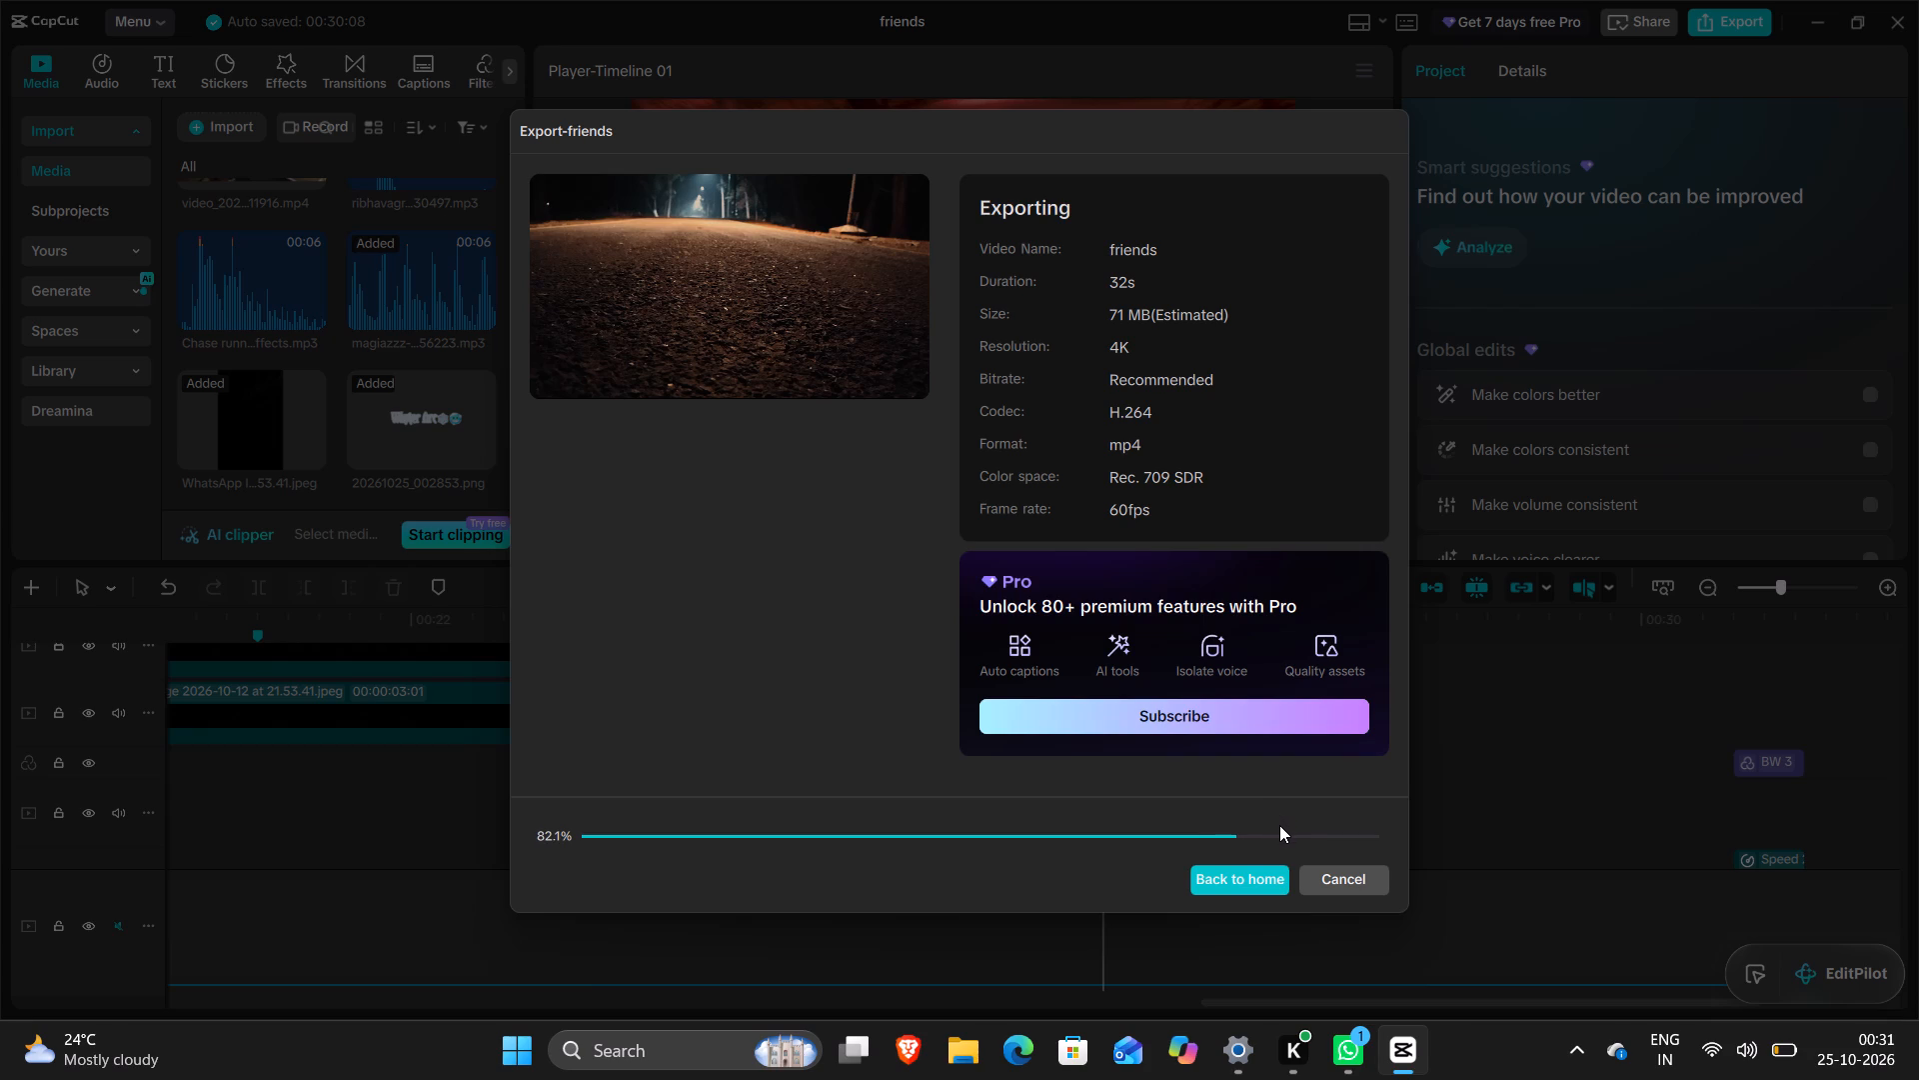
double_click(1365, 834)
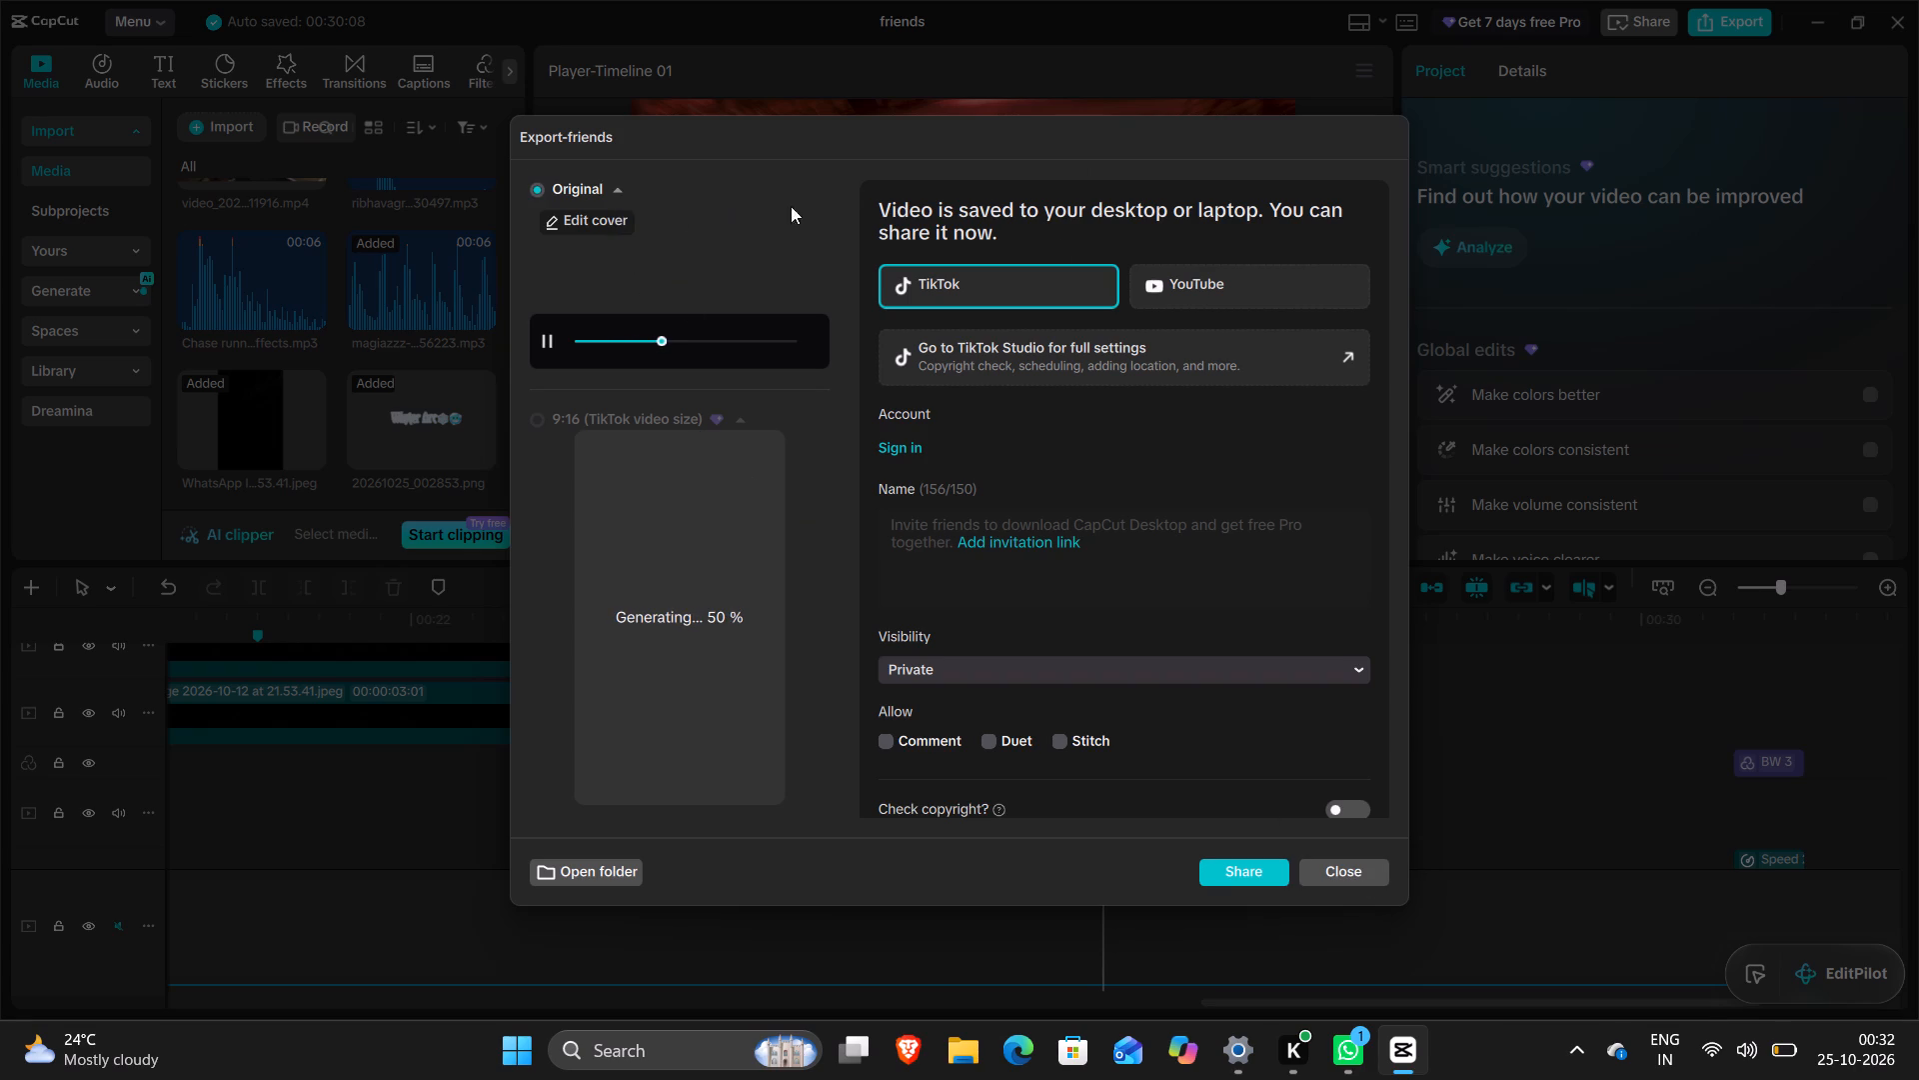
Pause the exported video's preview and switch to File Explorer.
left_click(975, 1037)
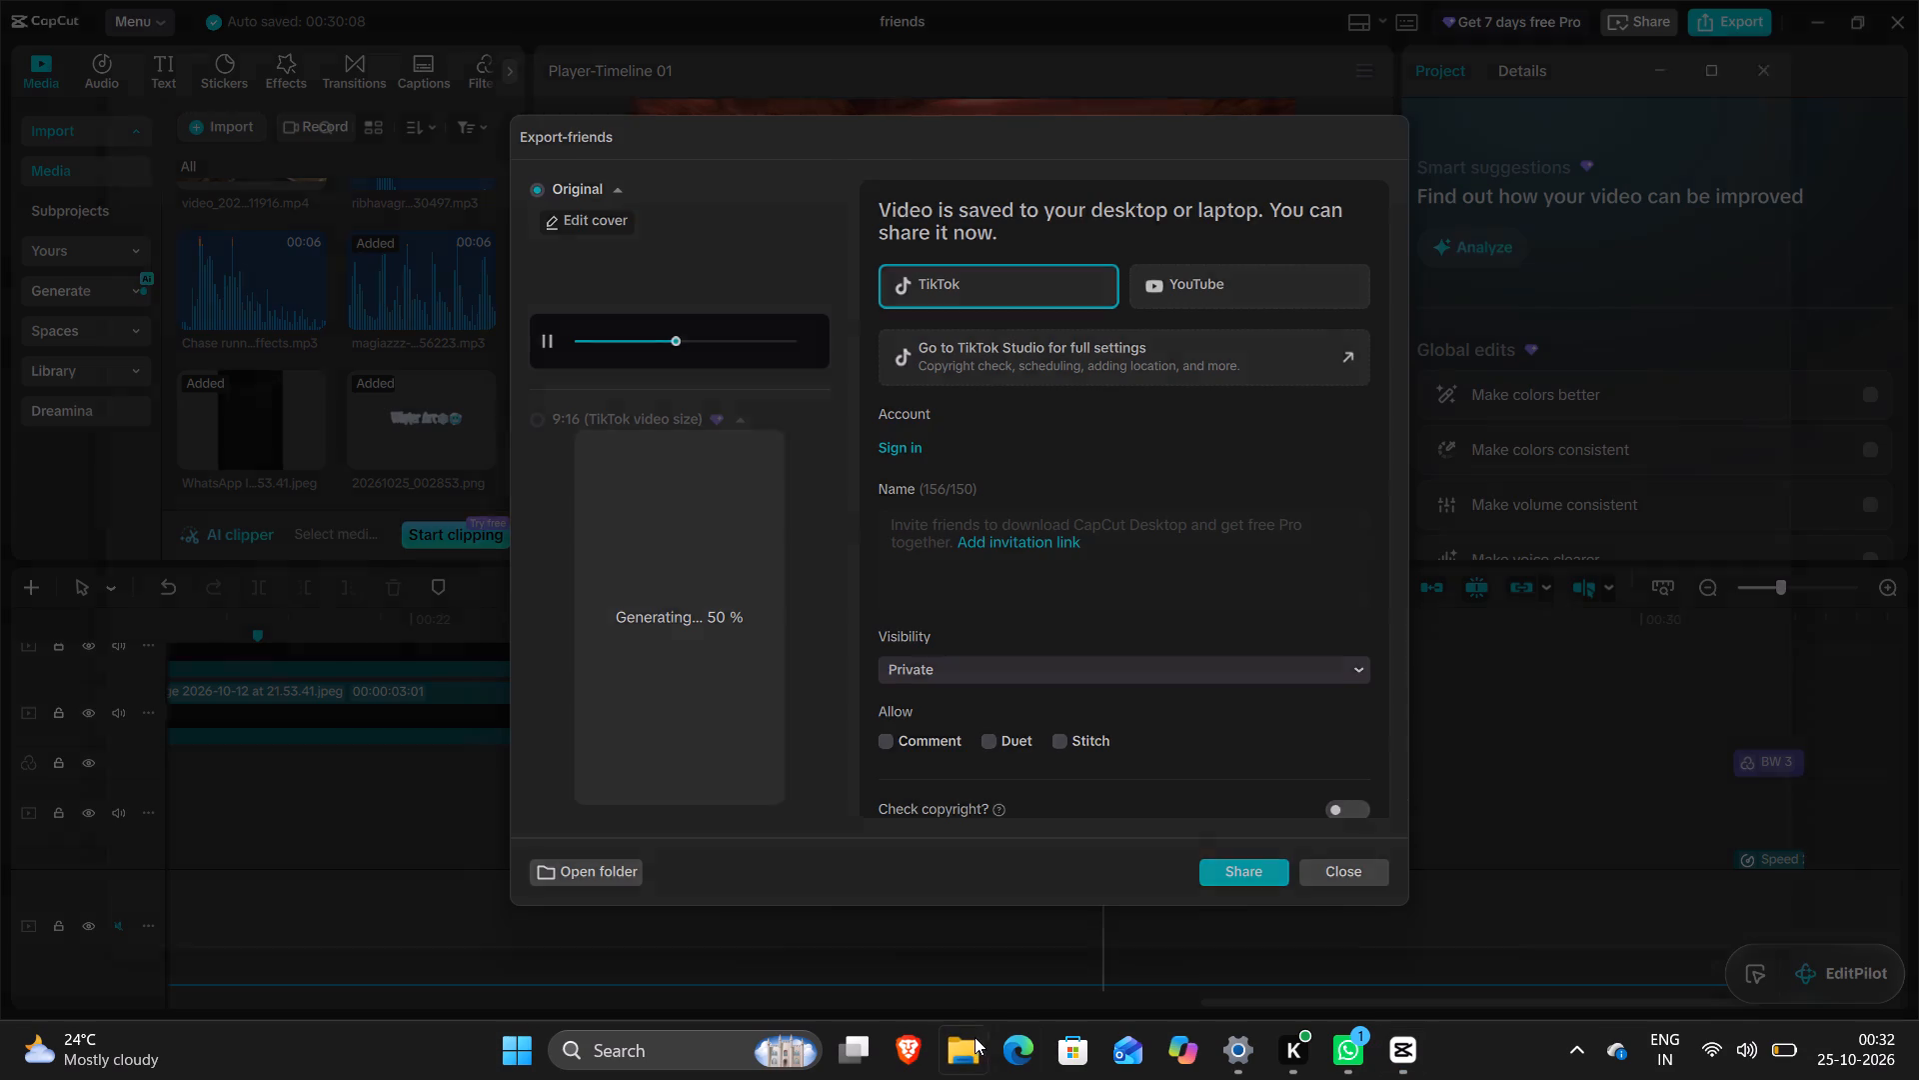
left_click(1384, 1049)
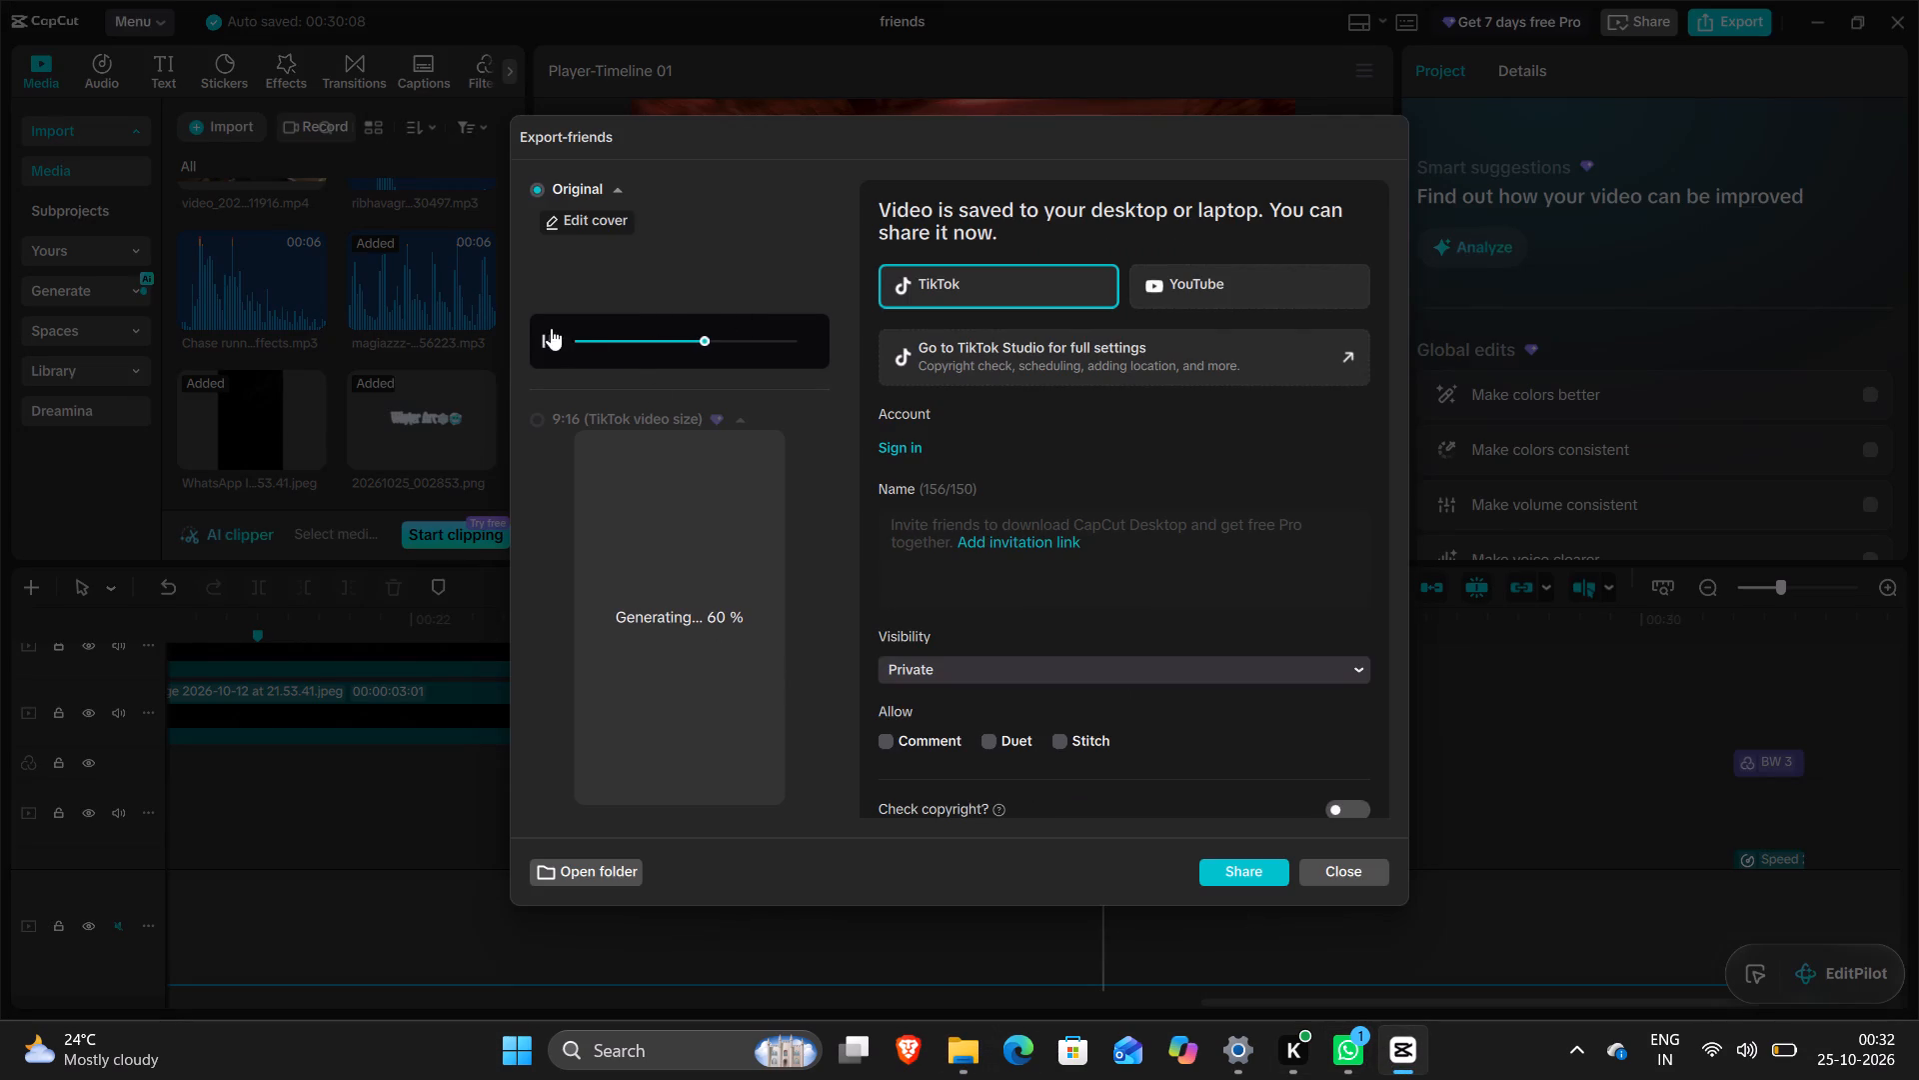
left_click(550, 328)
left_click(980, 1046)
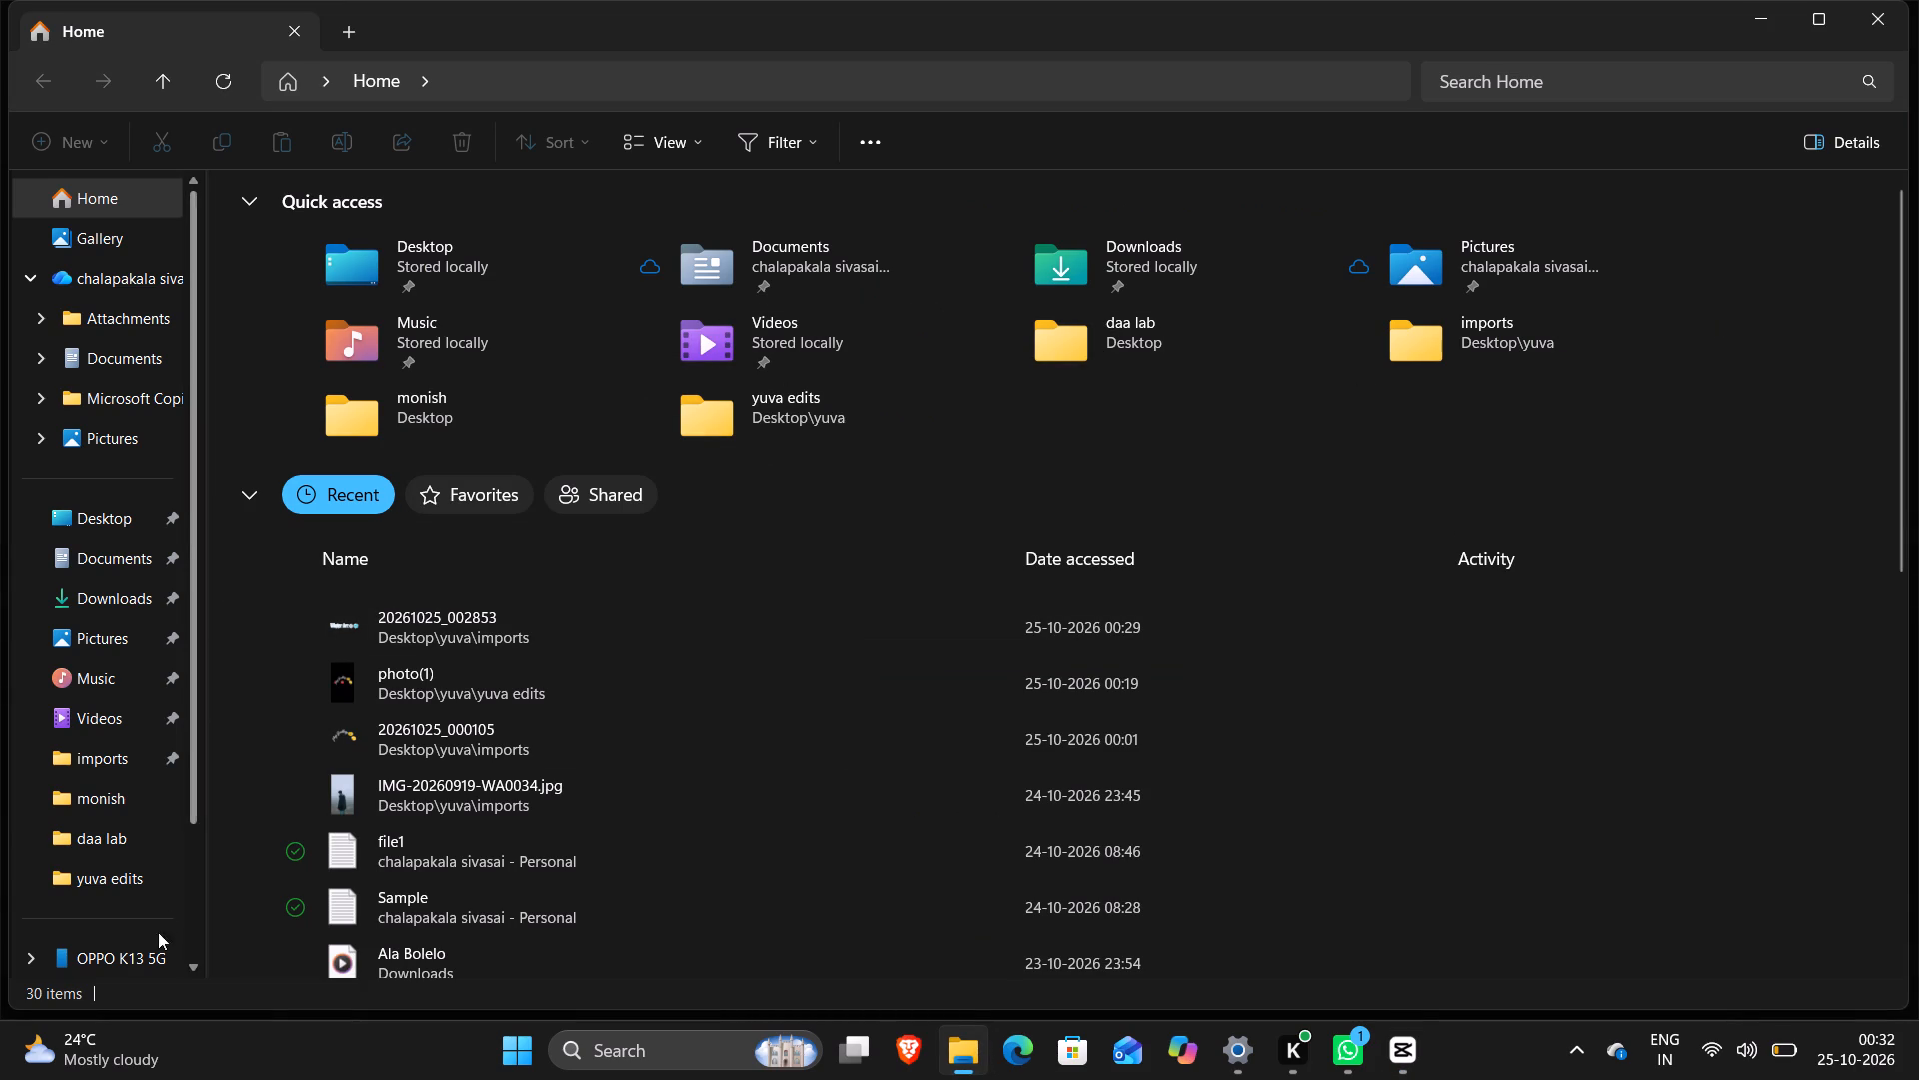
Open the yuva edits folder, play the exported friends video to review it, and close the player.
left_click(138, 889)
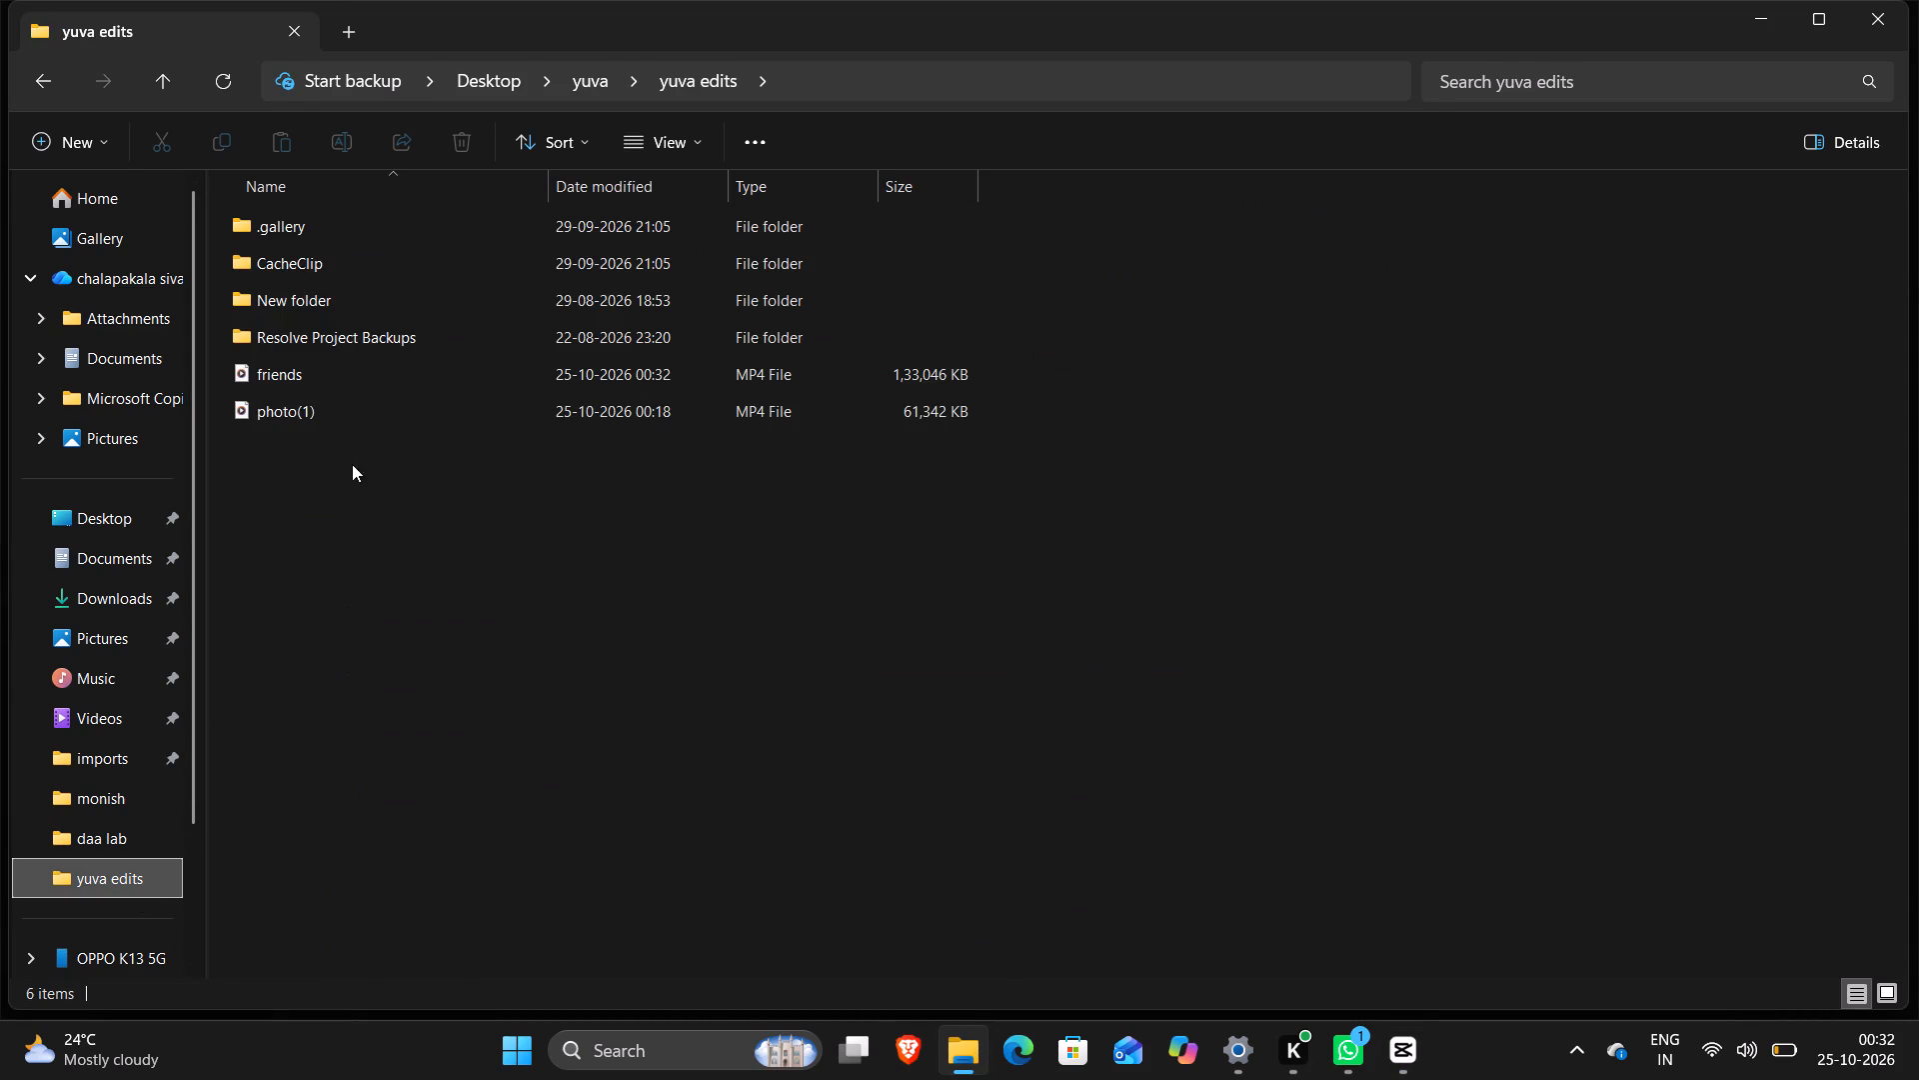
double_click(344, 369)
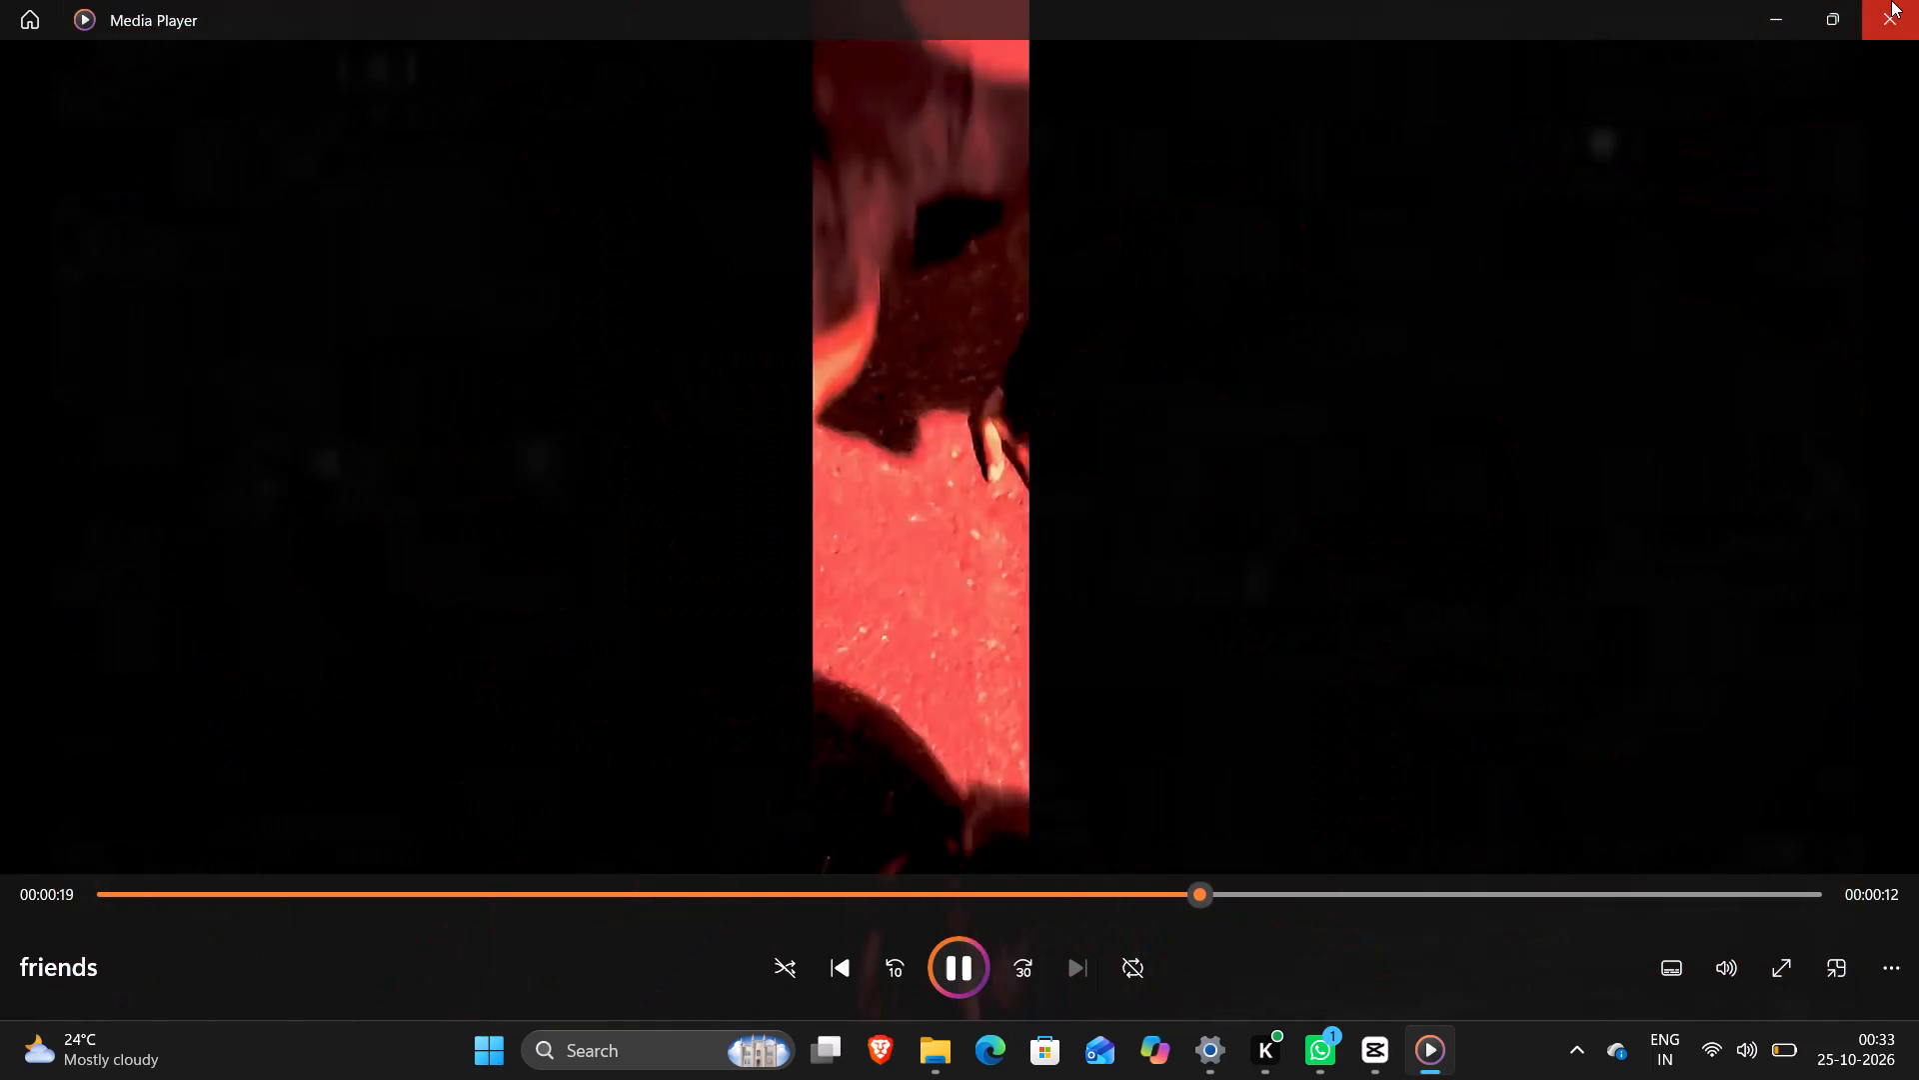
left_click(1891, 0)
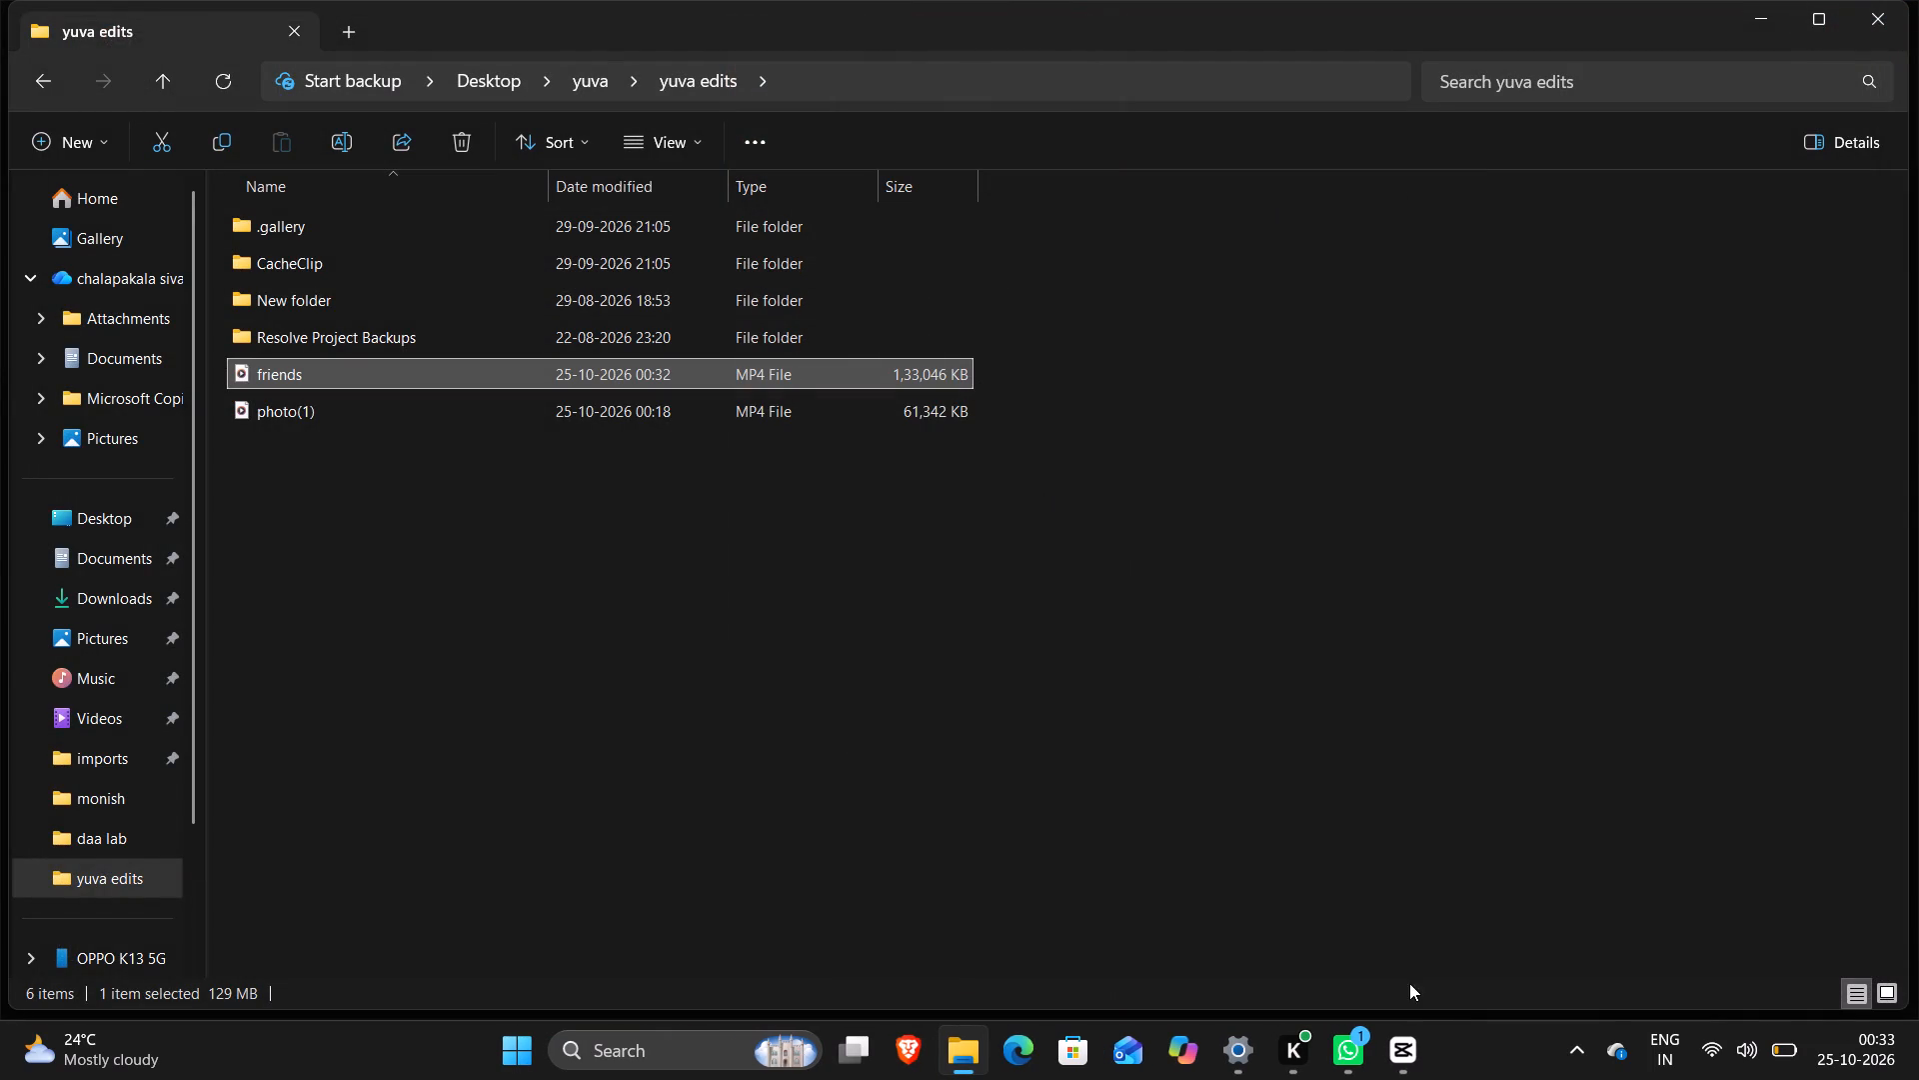
Pause the export preview in CapCut, replay the friends video from yuva edits, skip ahead to about 00:00:27, and close the player.
left_click(1396, 1055)
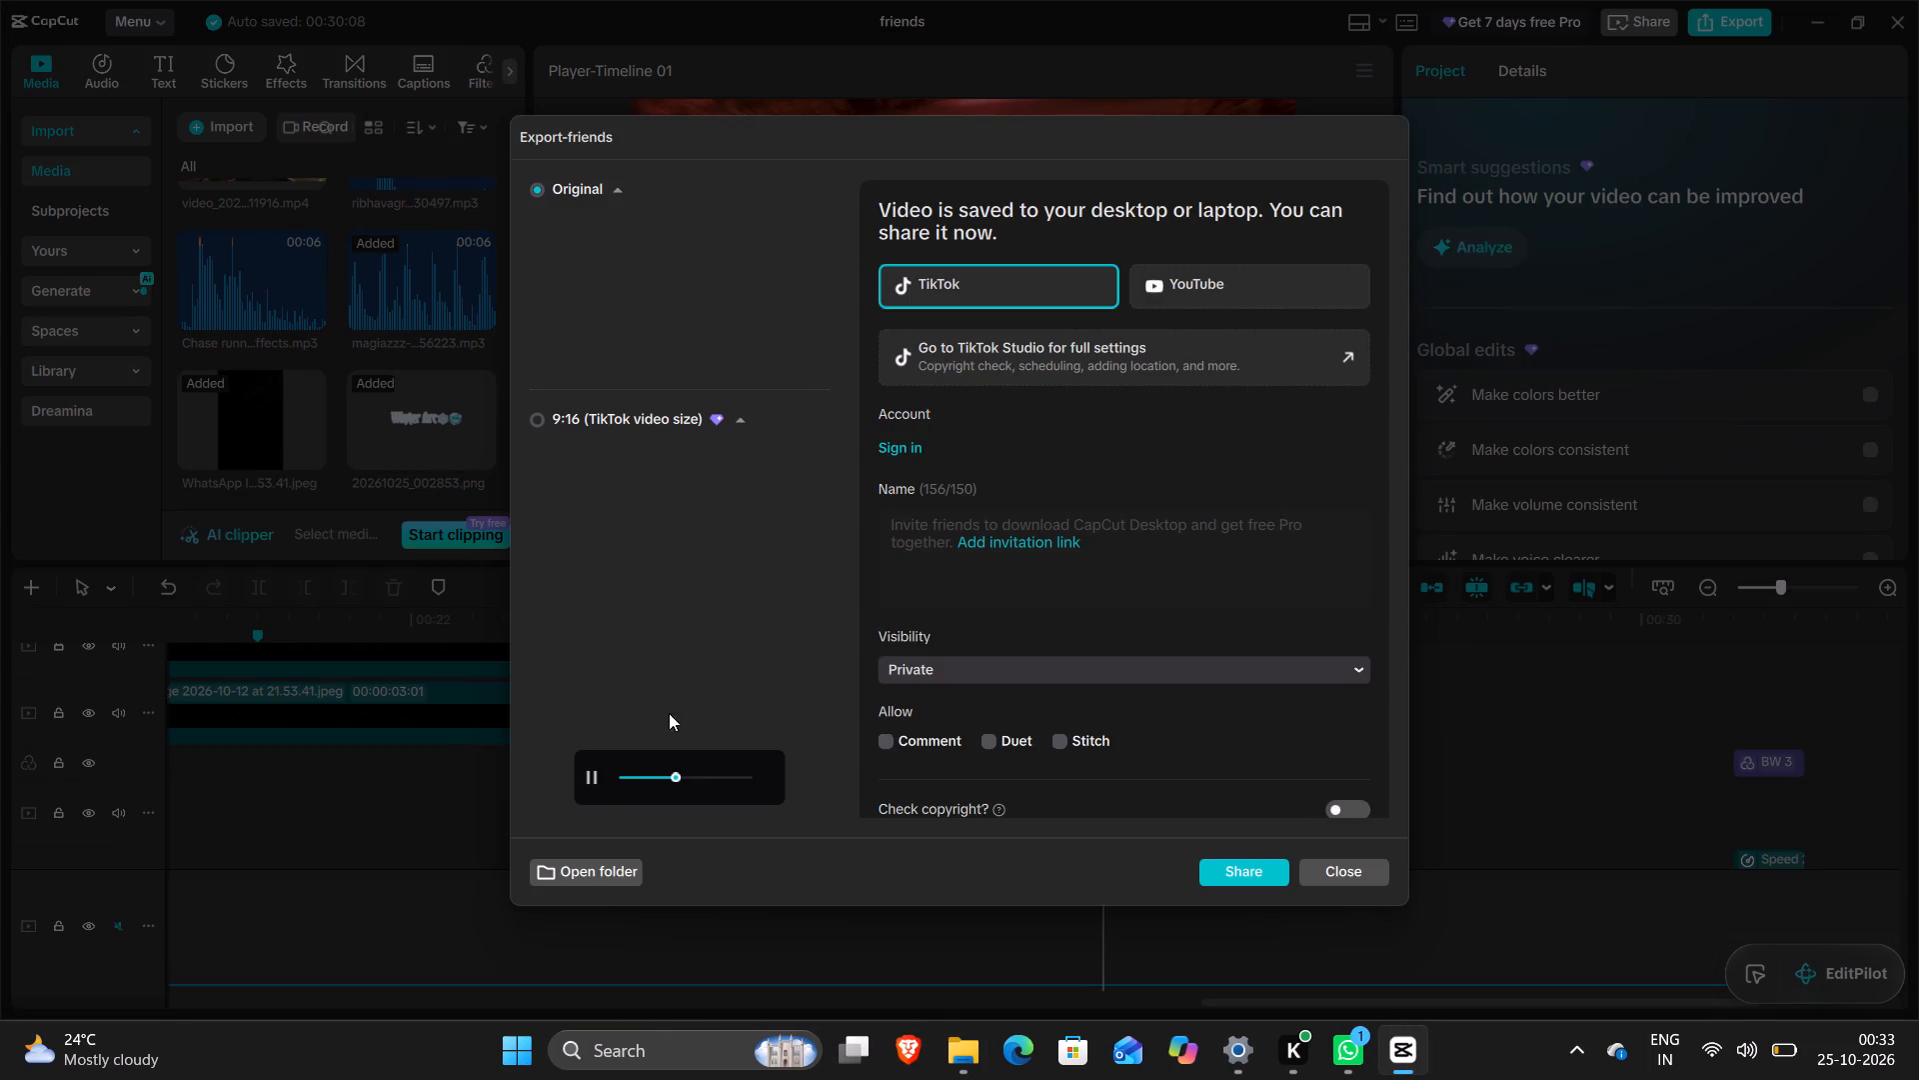
left_click(587, 776)
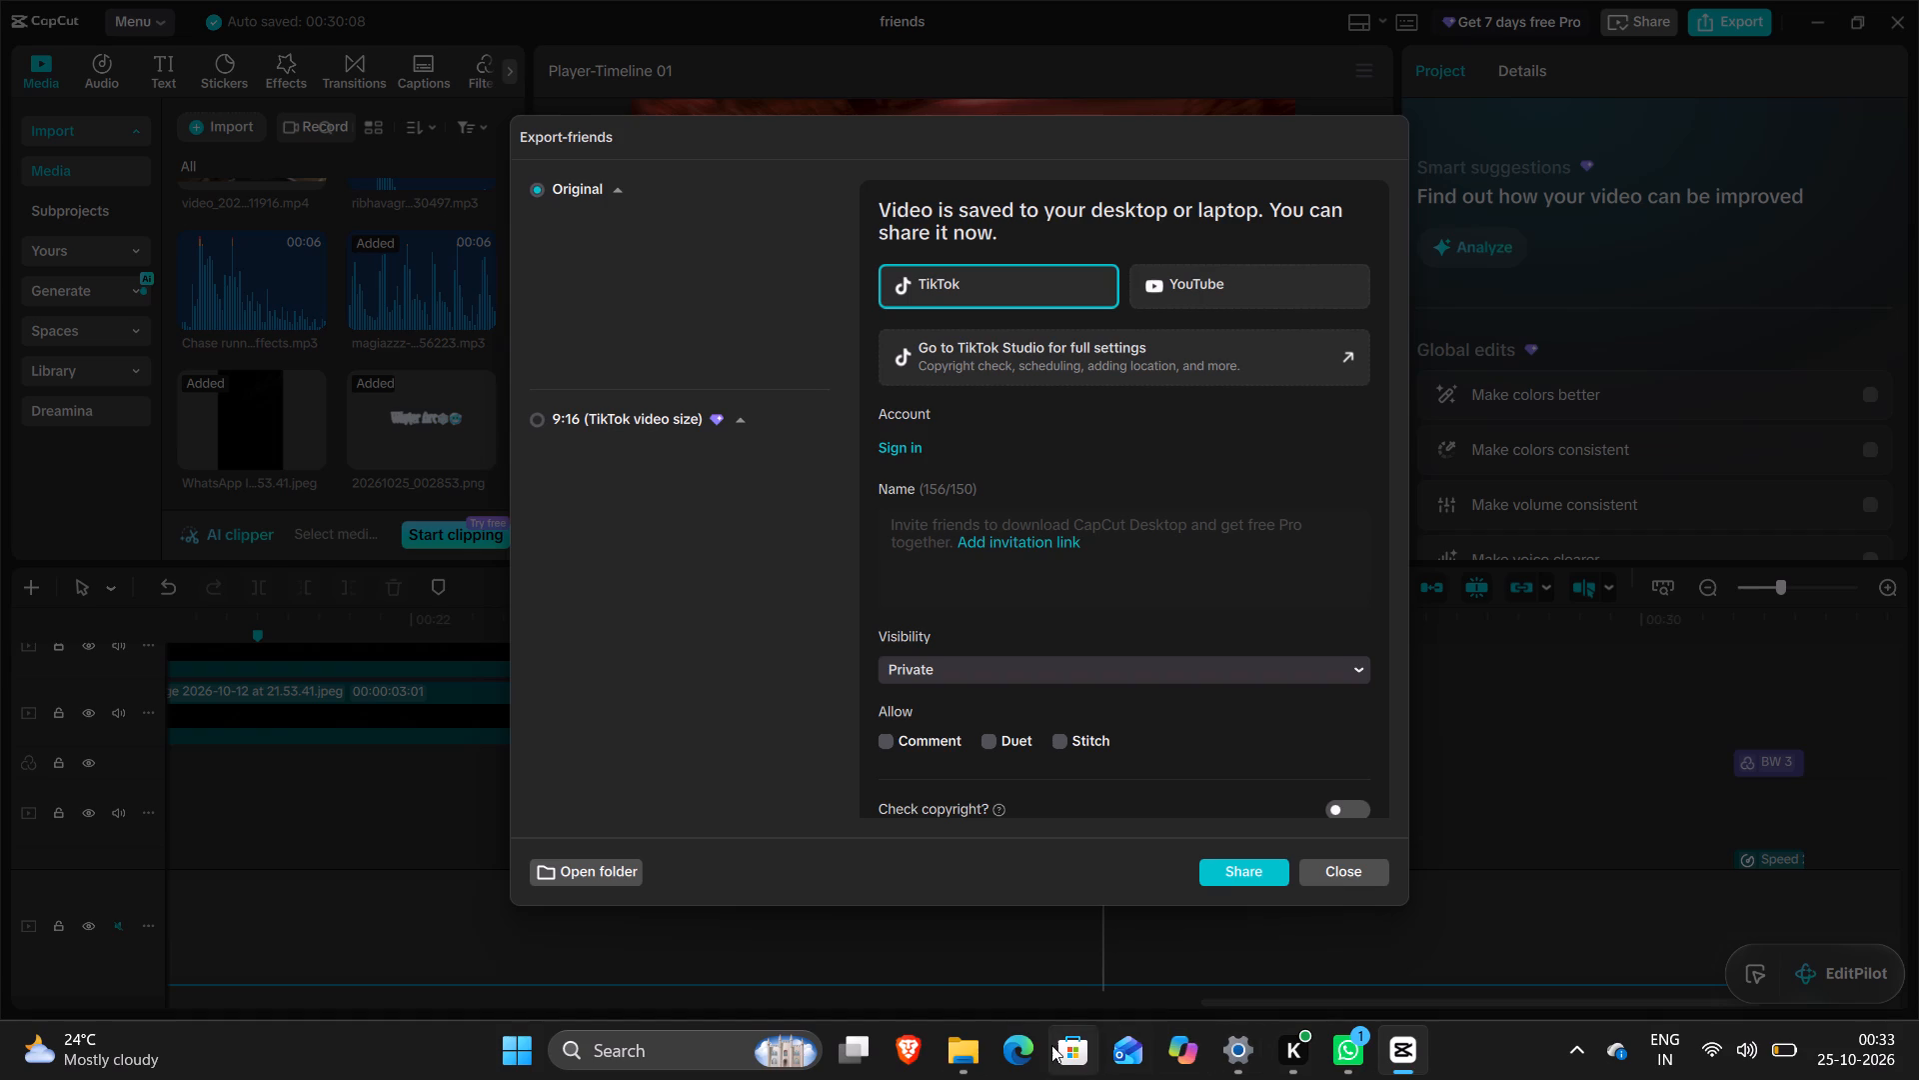
left_click(957, 1034)
double_click(725, 367)
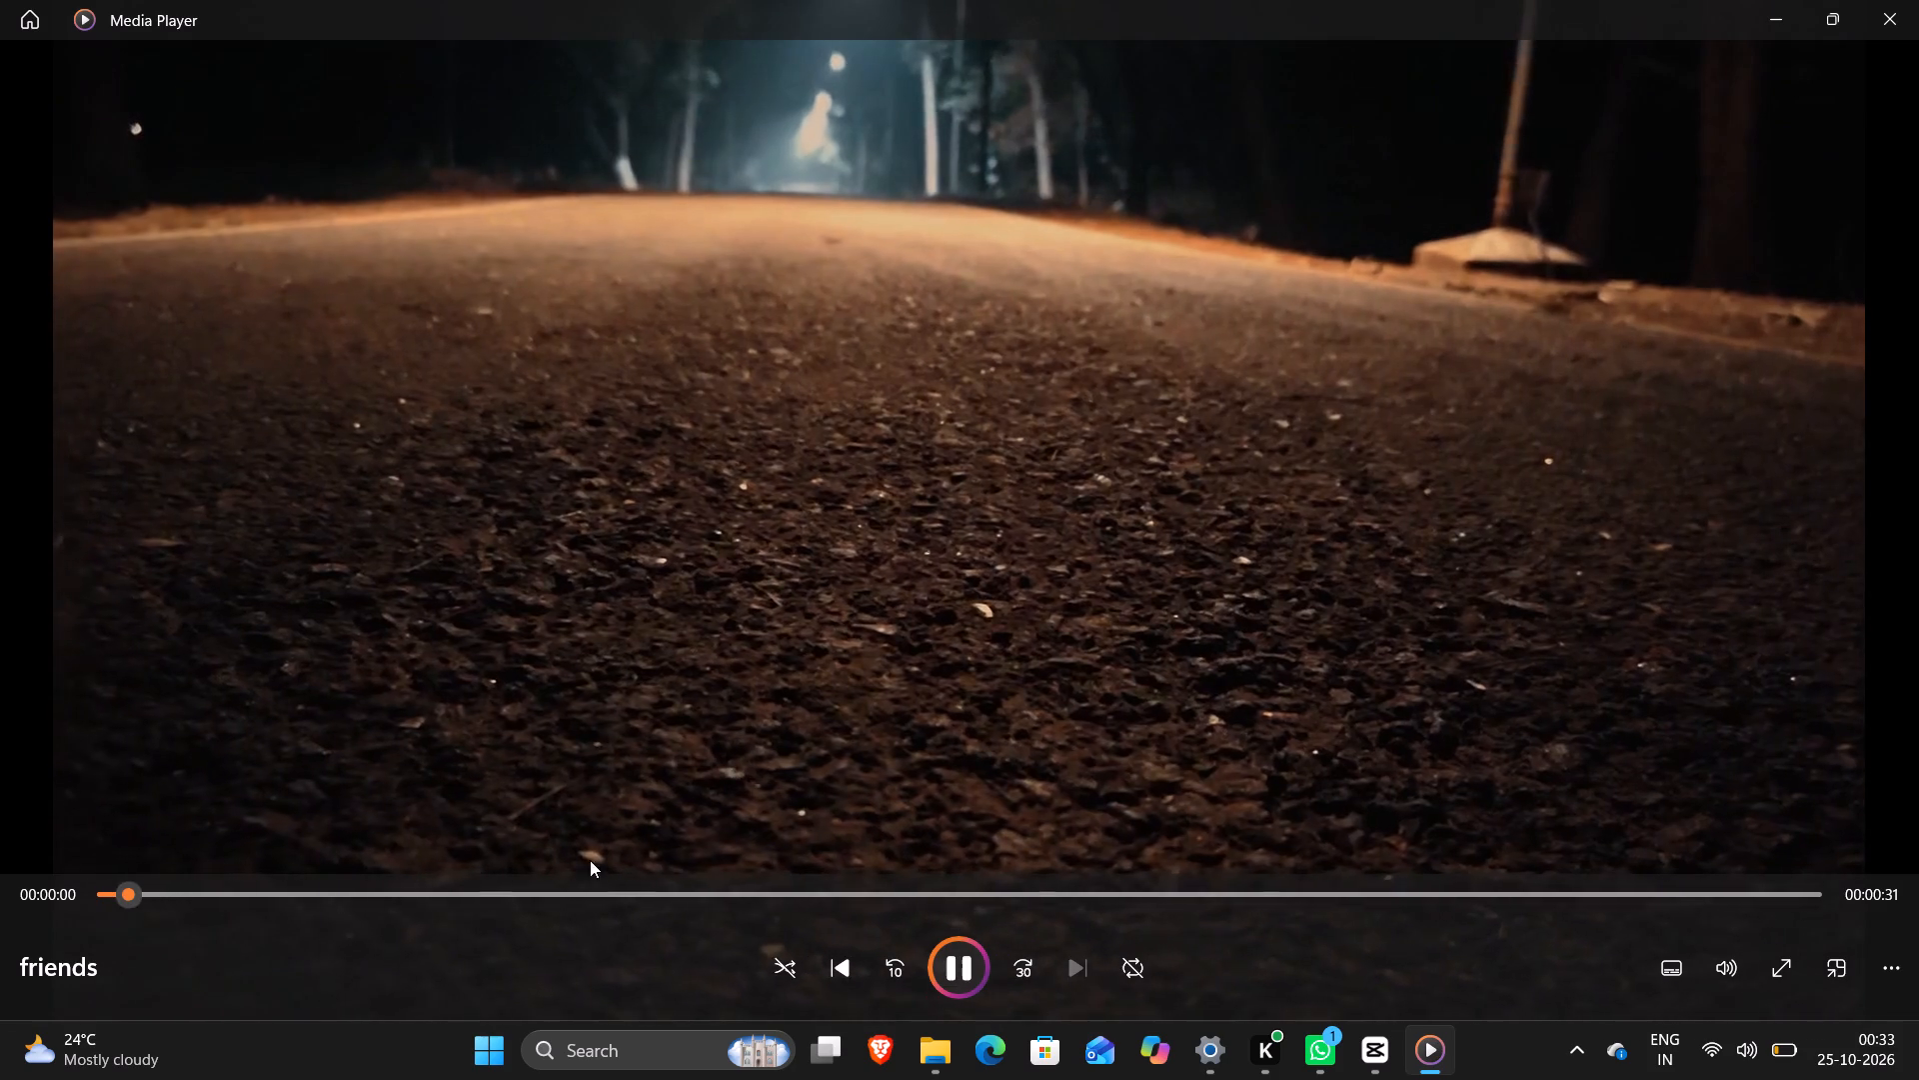
left_click(575, 891)
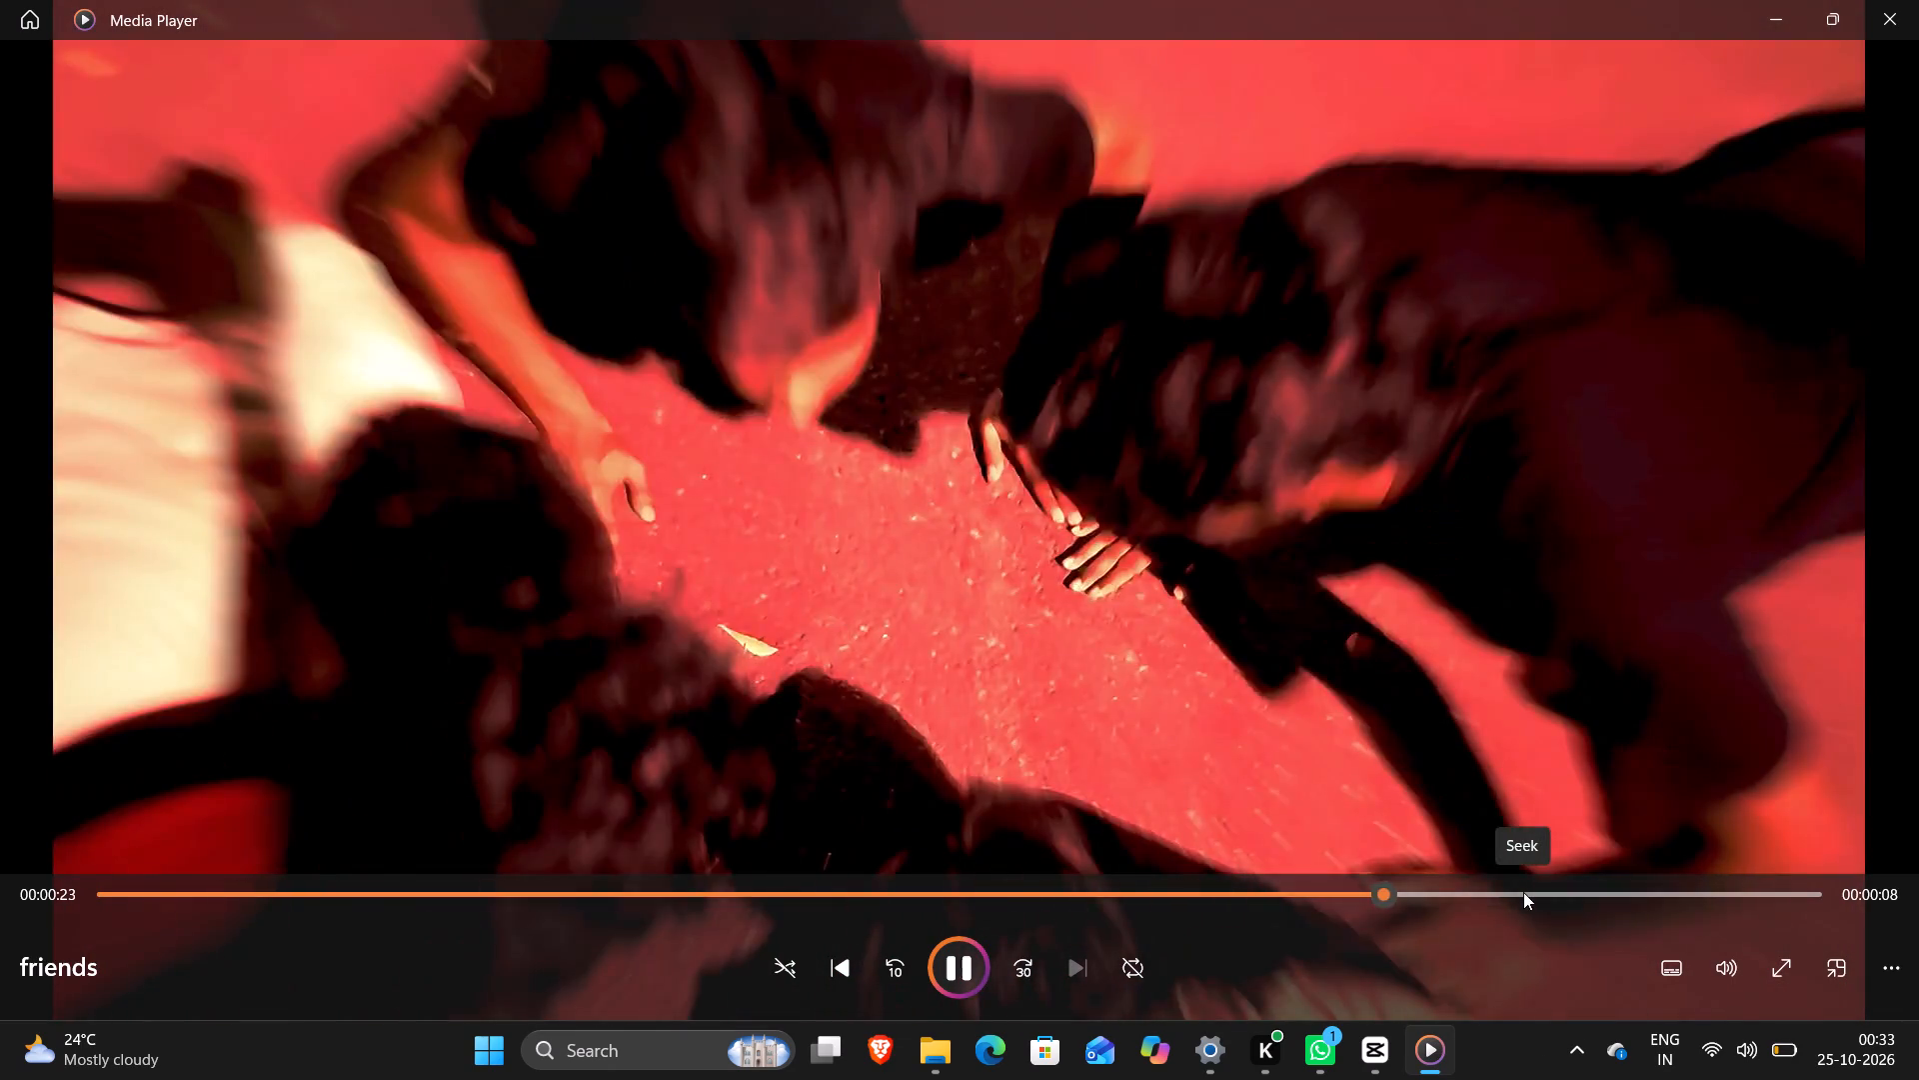
left_click(1523, 892)
left_click(1613, 901)
left_click(1676, 898)
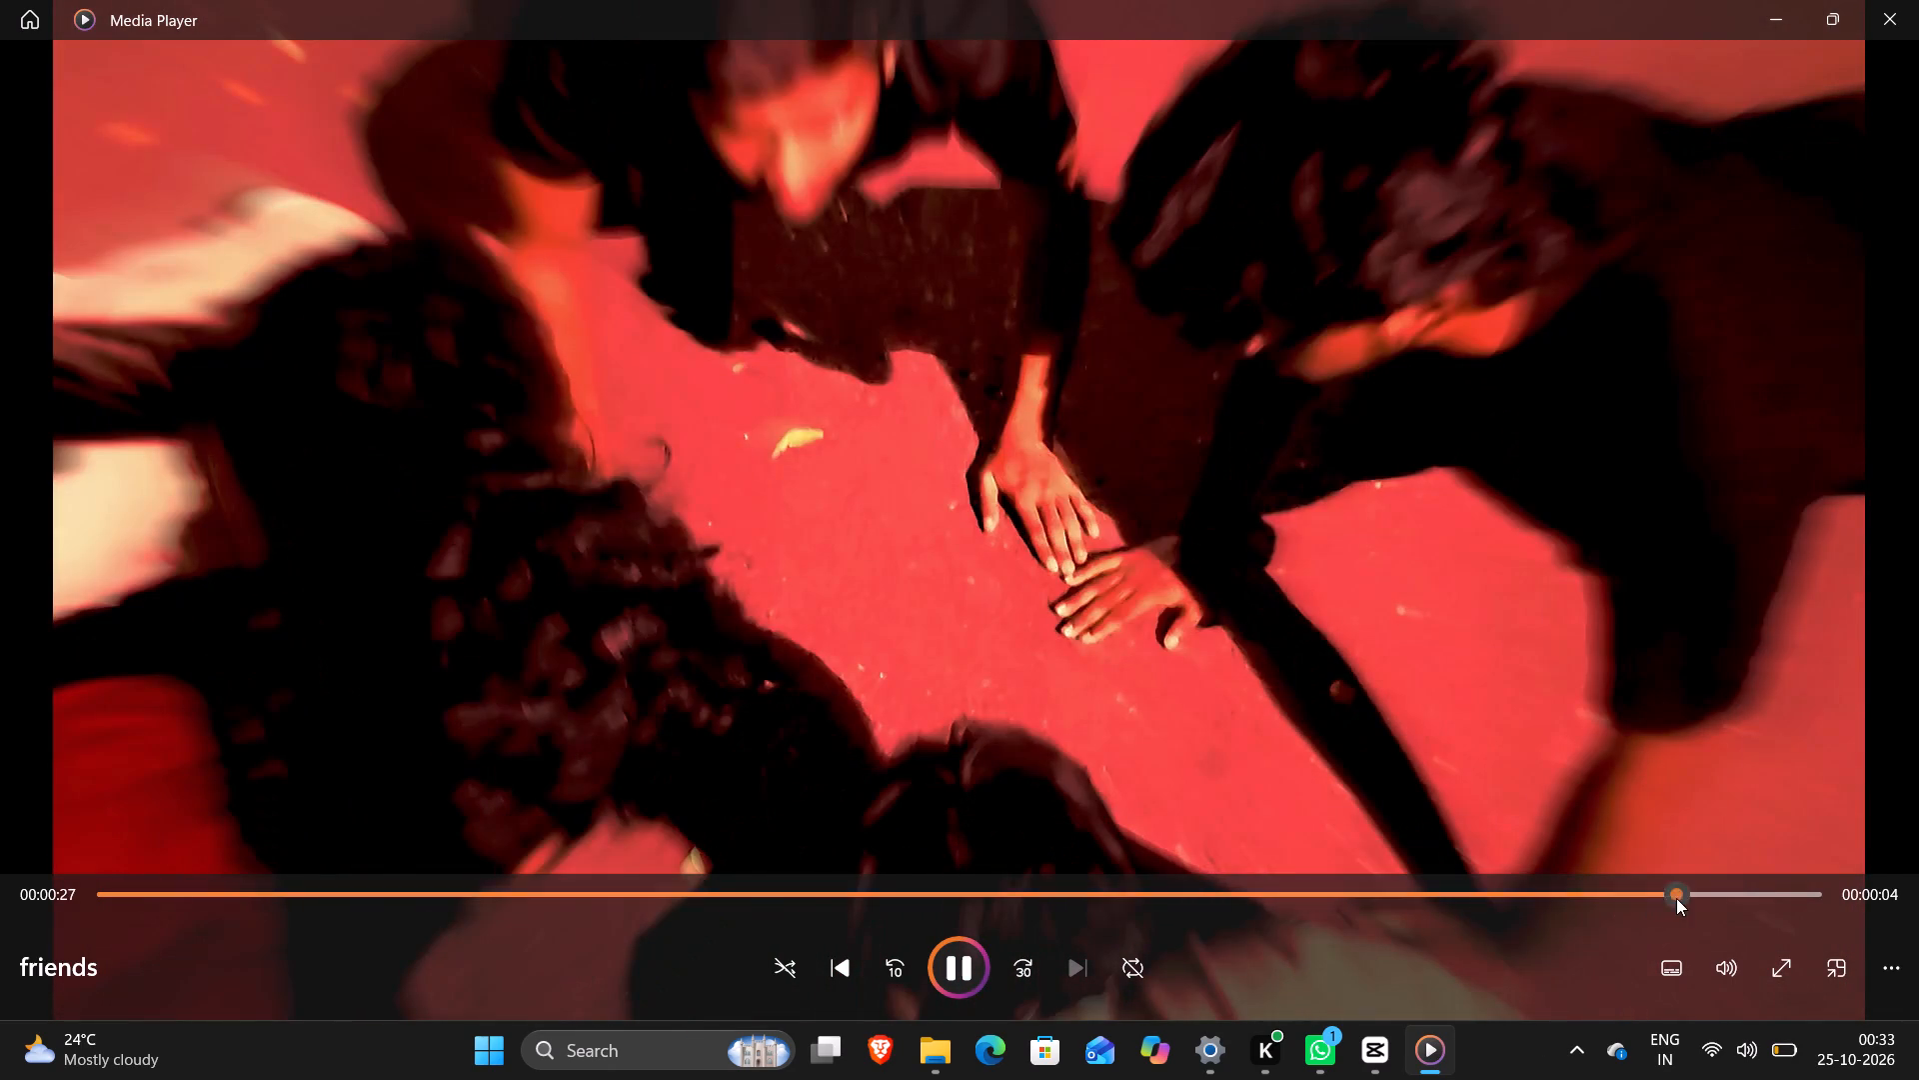
left_click(1918, 5)
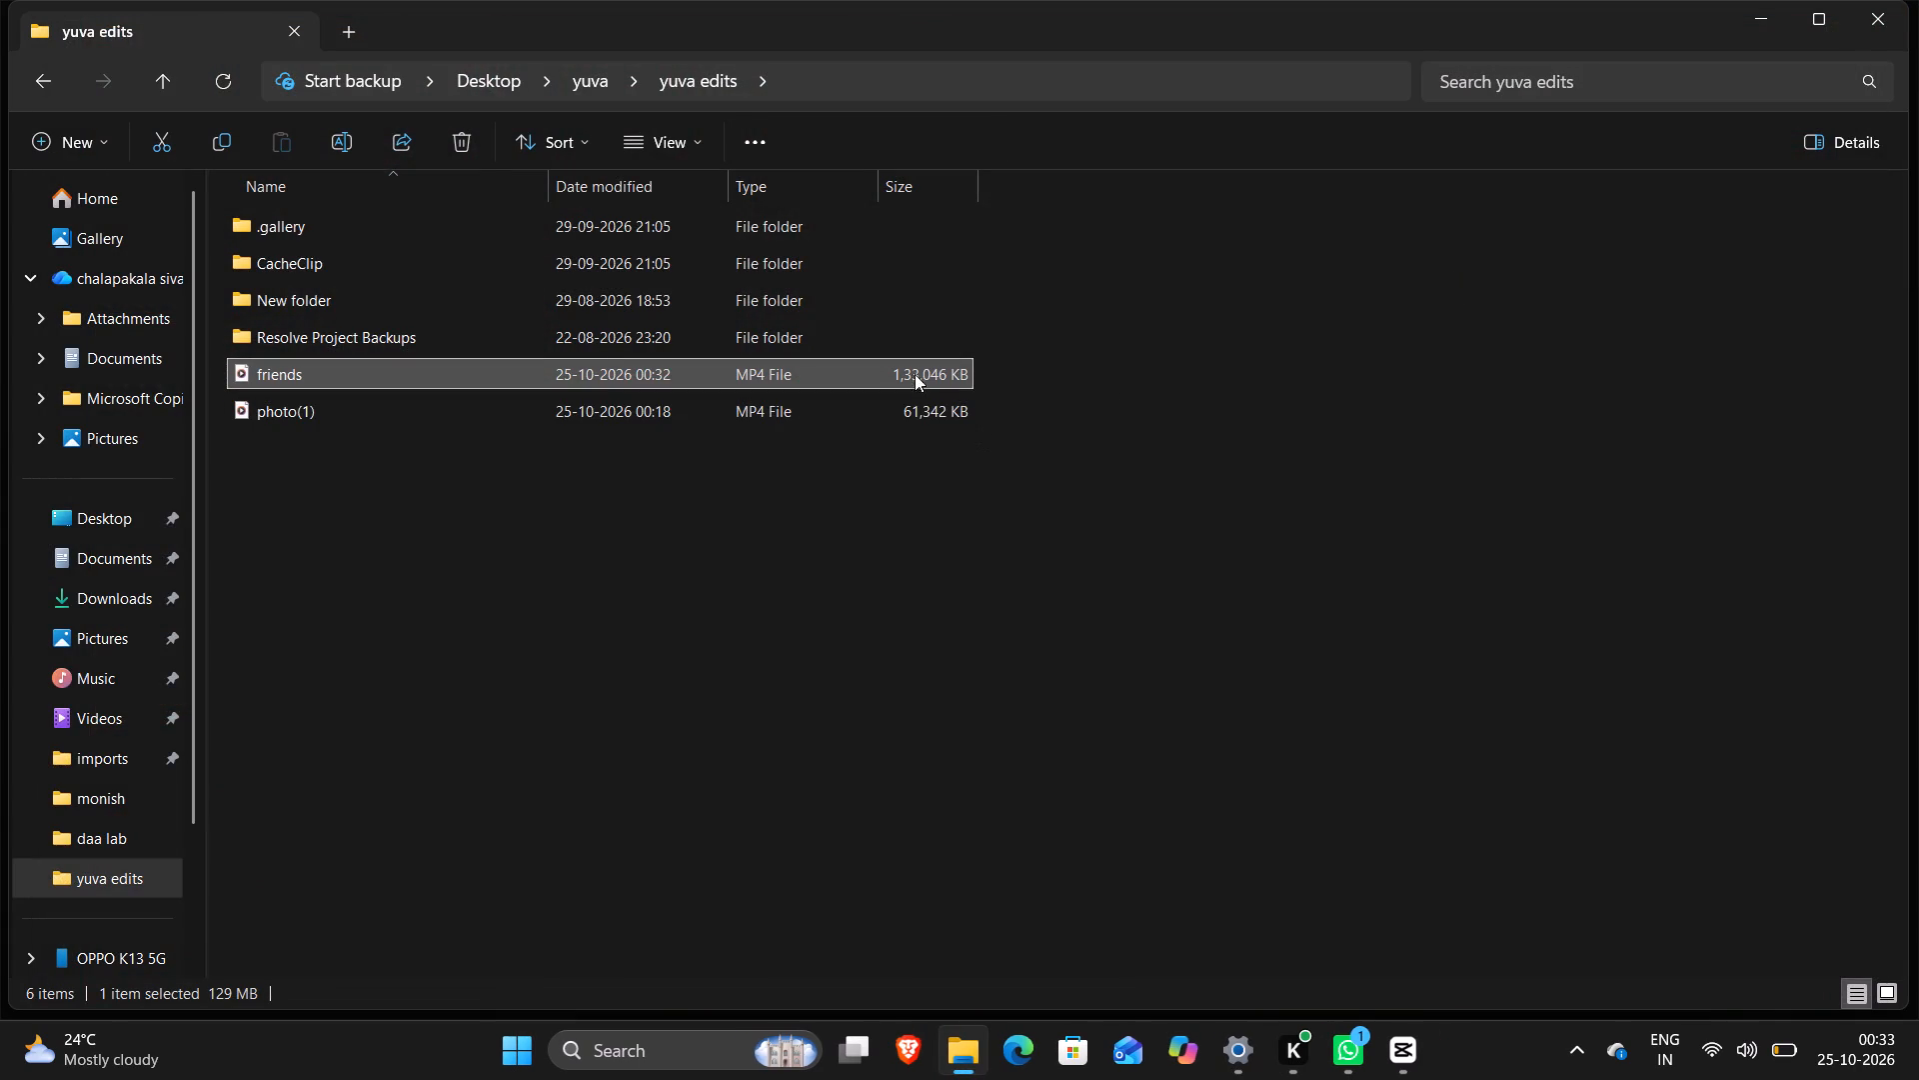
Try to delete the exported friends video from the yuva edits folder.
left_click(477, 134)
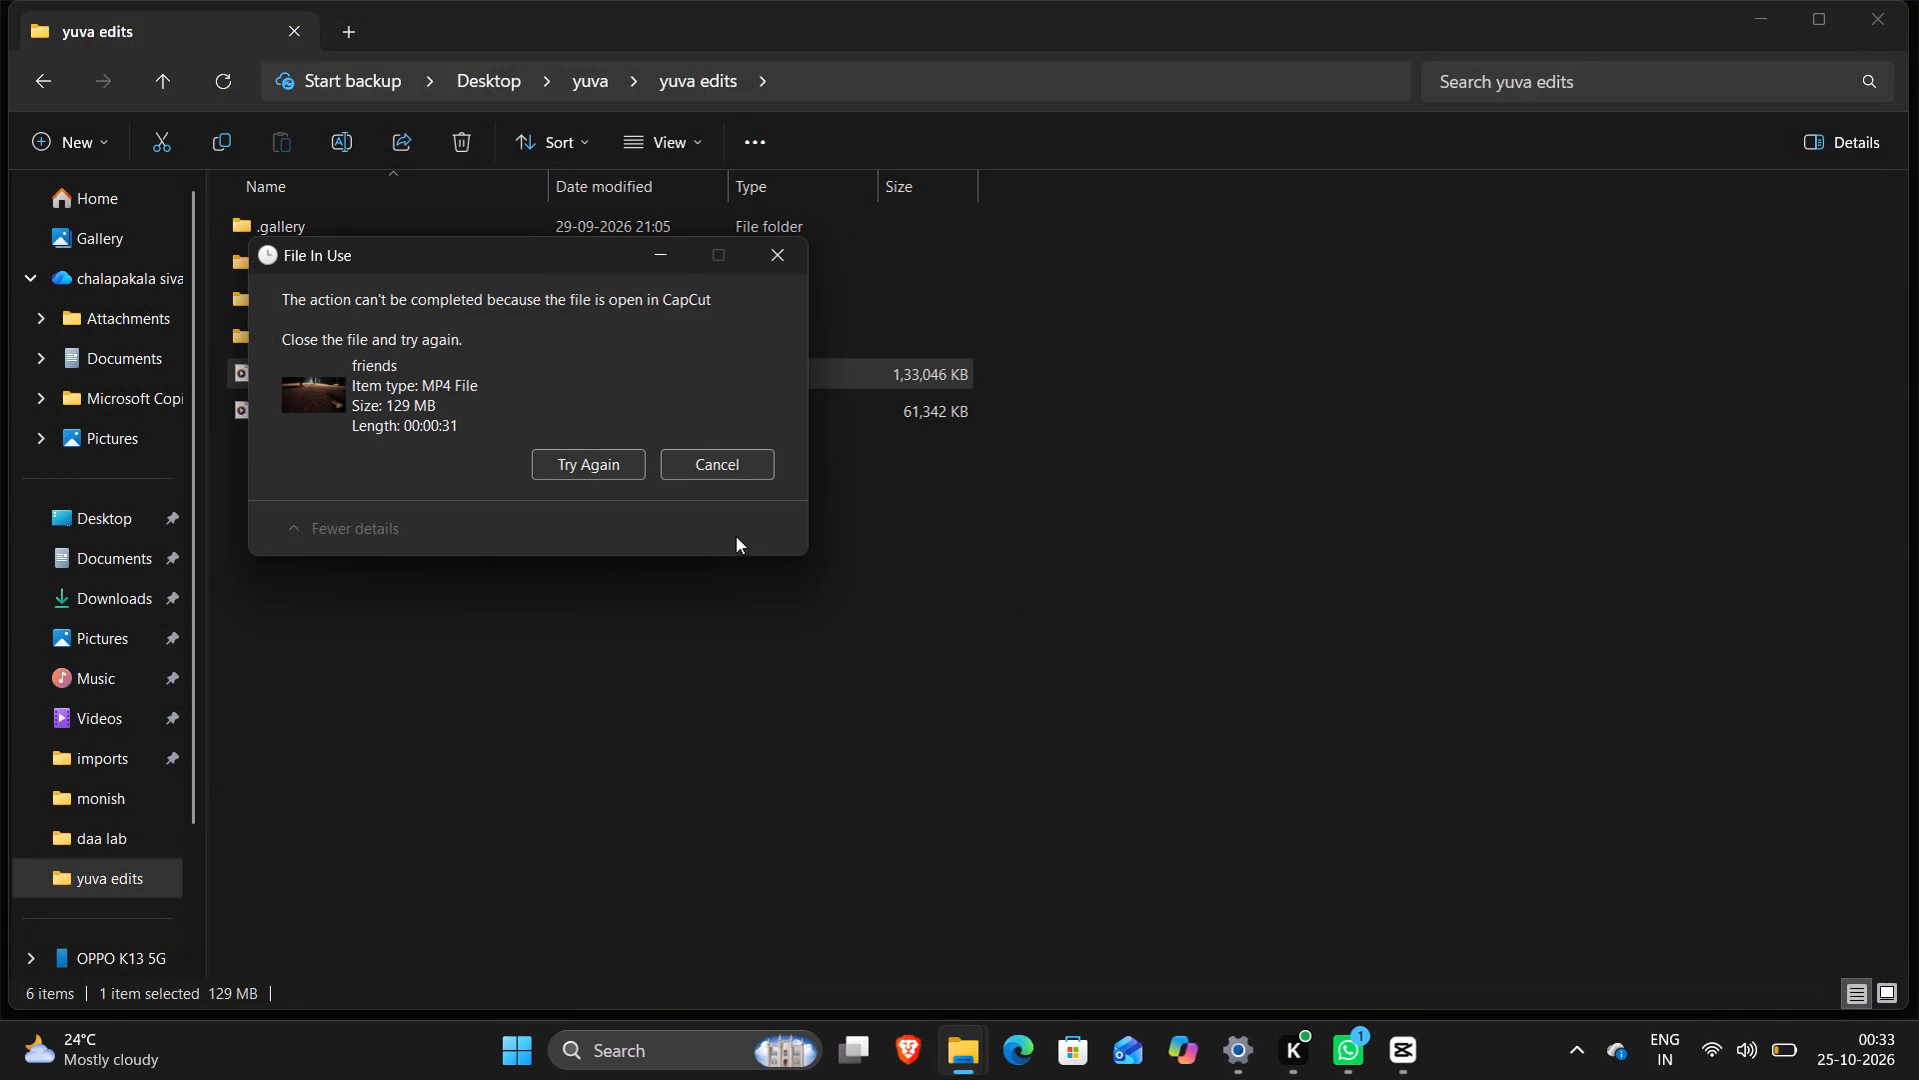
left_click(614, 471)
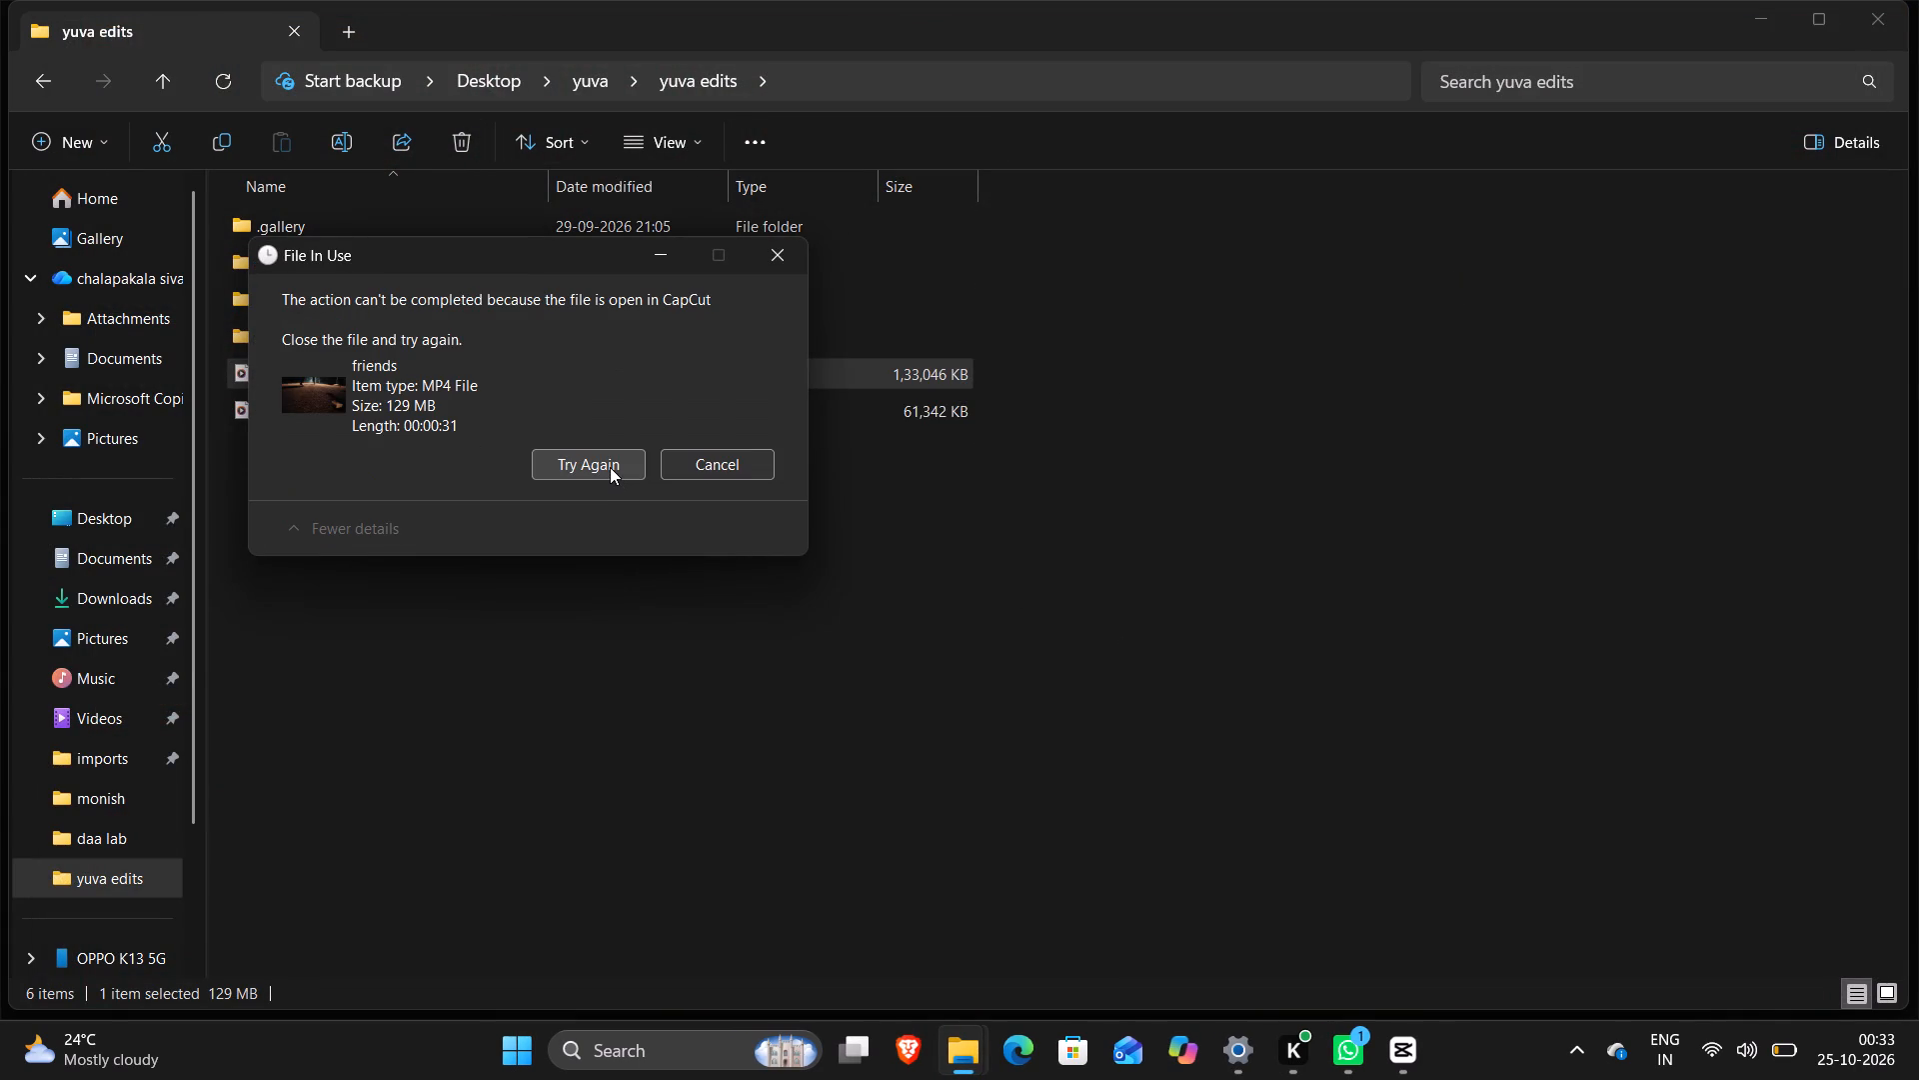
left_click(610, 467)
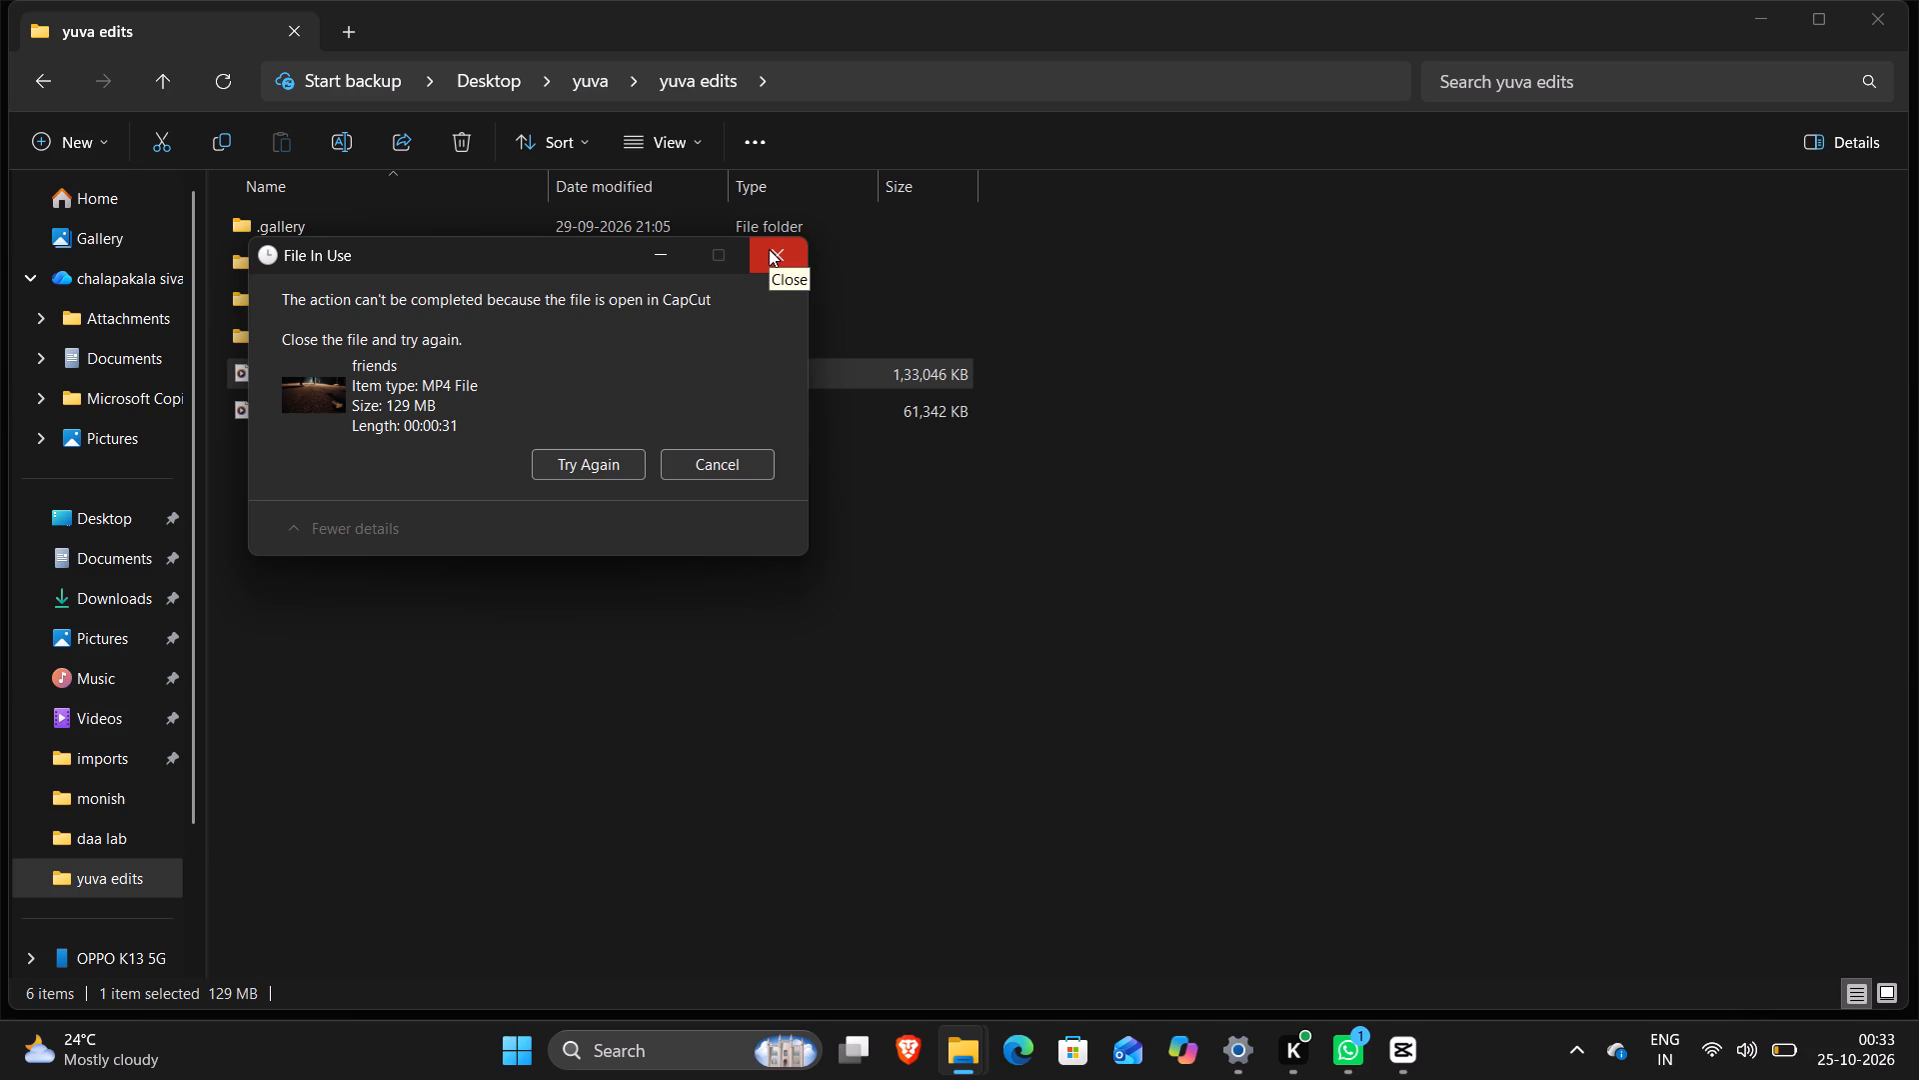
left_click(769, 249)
Switch to CapCut and close the finished export window and the feedback prompt.
left_click(1406, 1034)
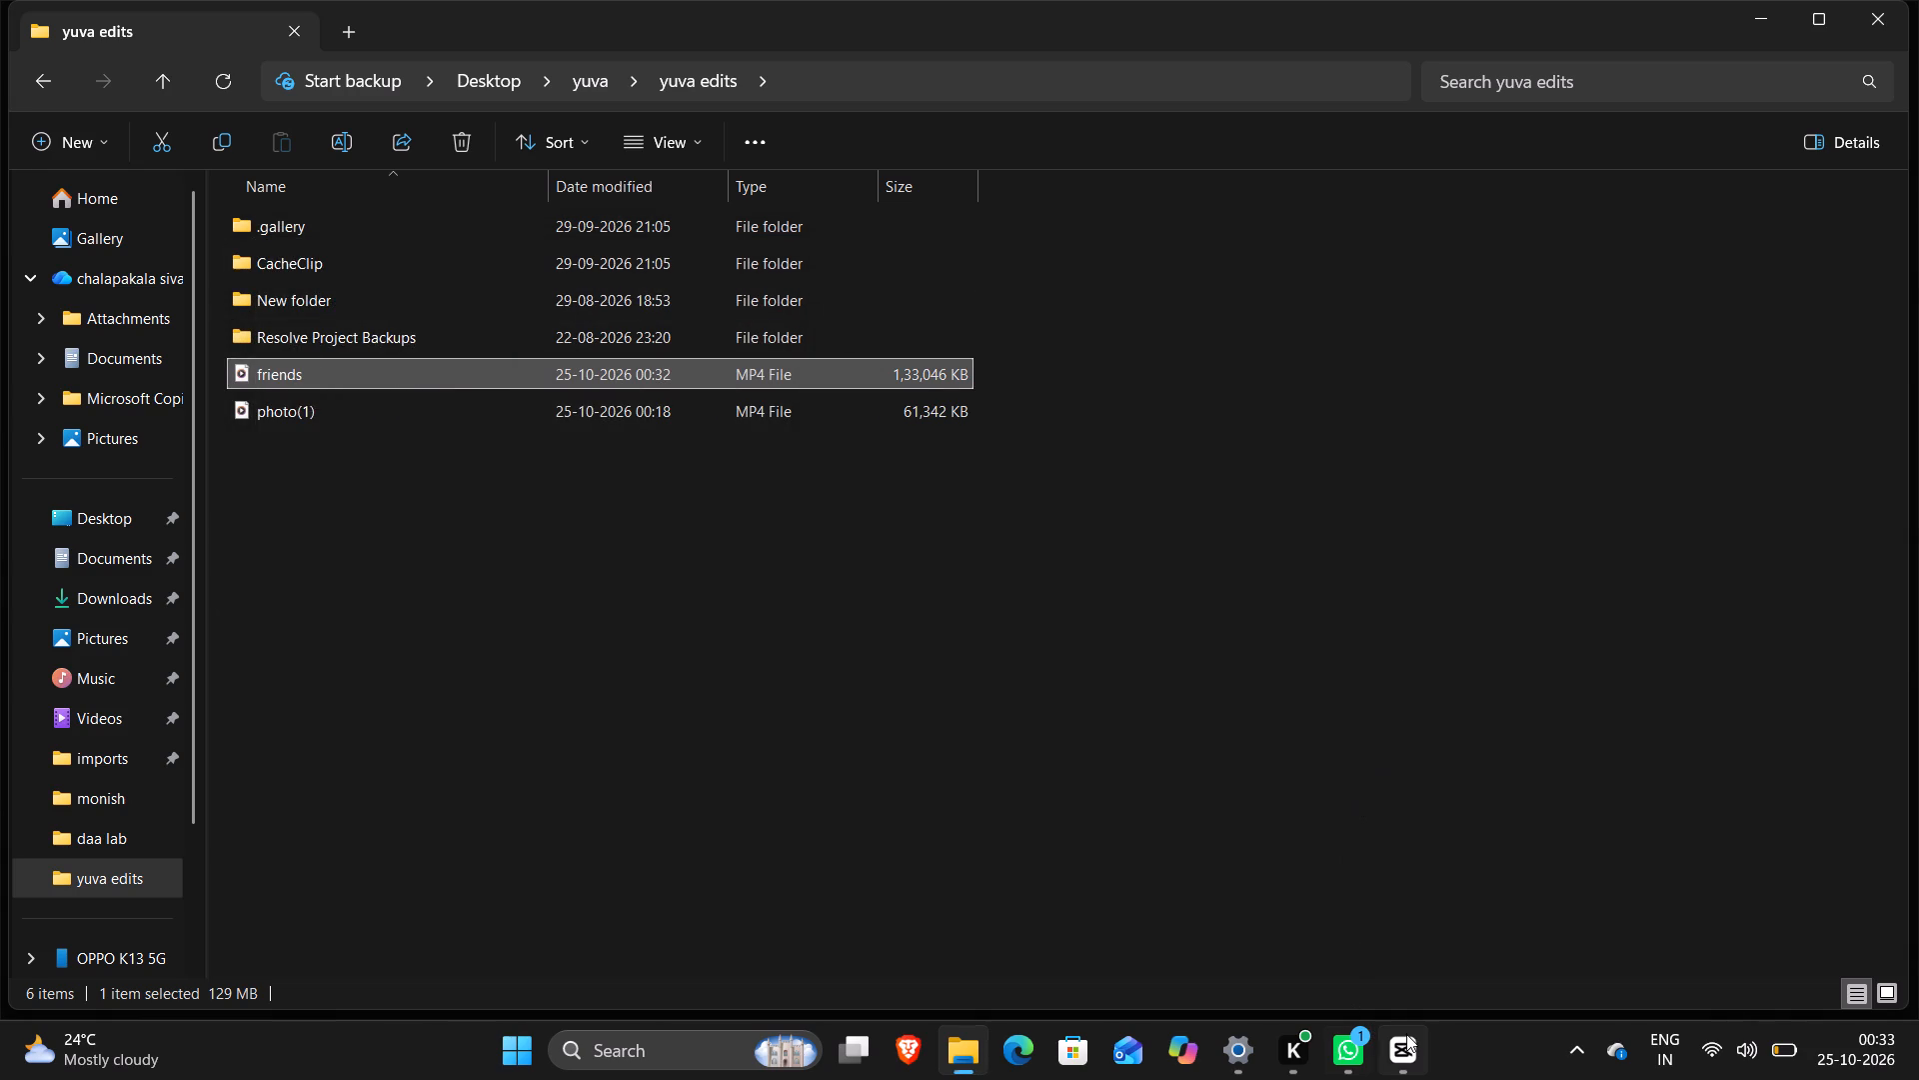
left_click(1330, 880)
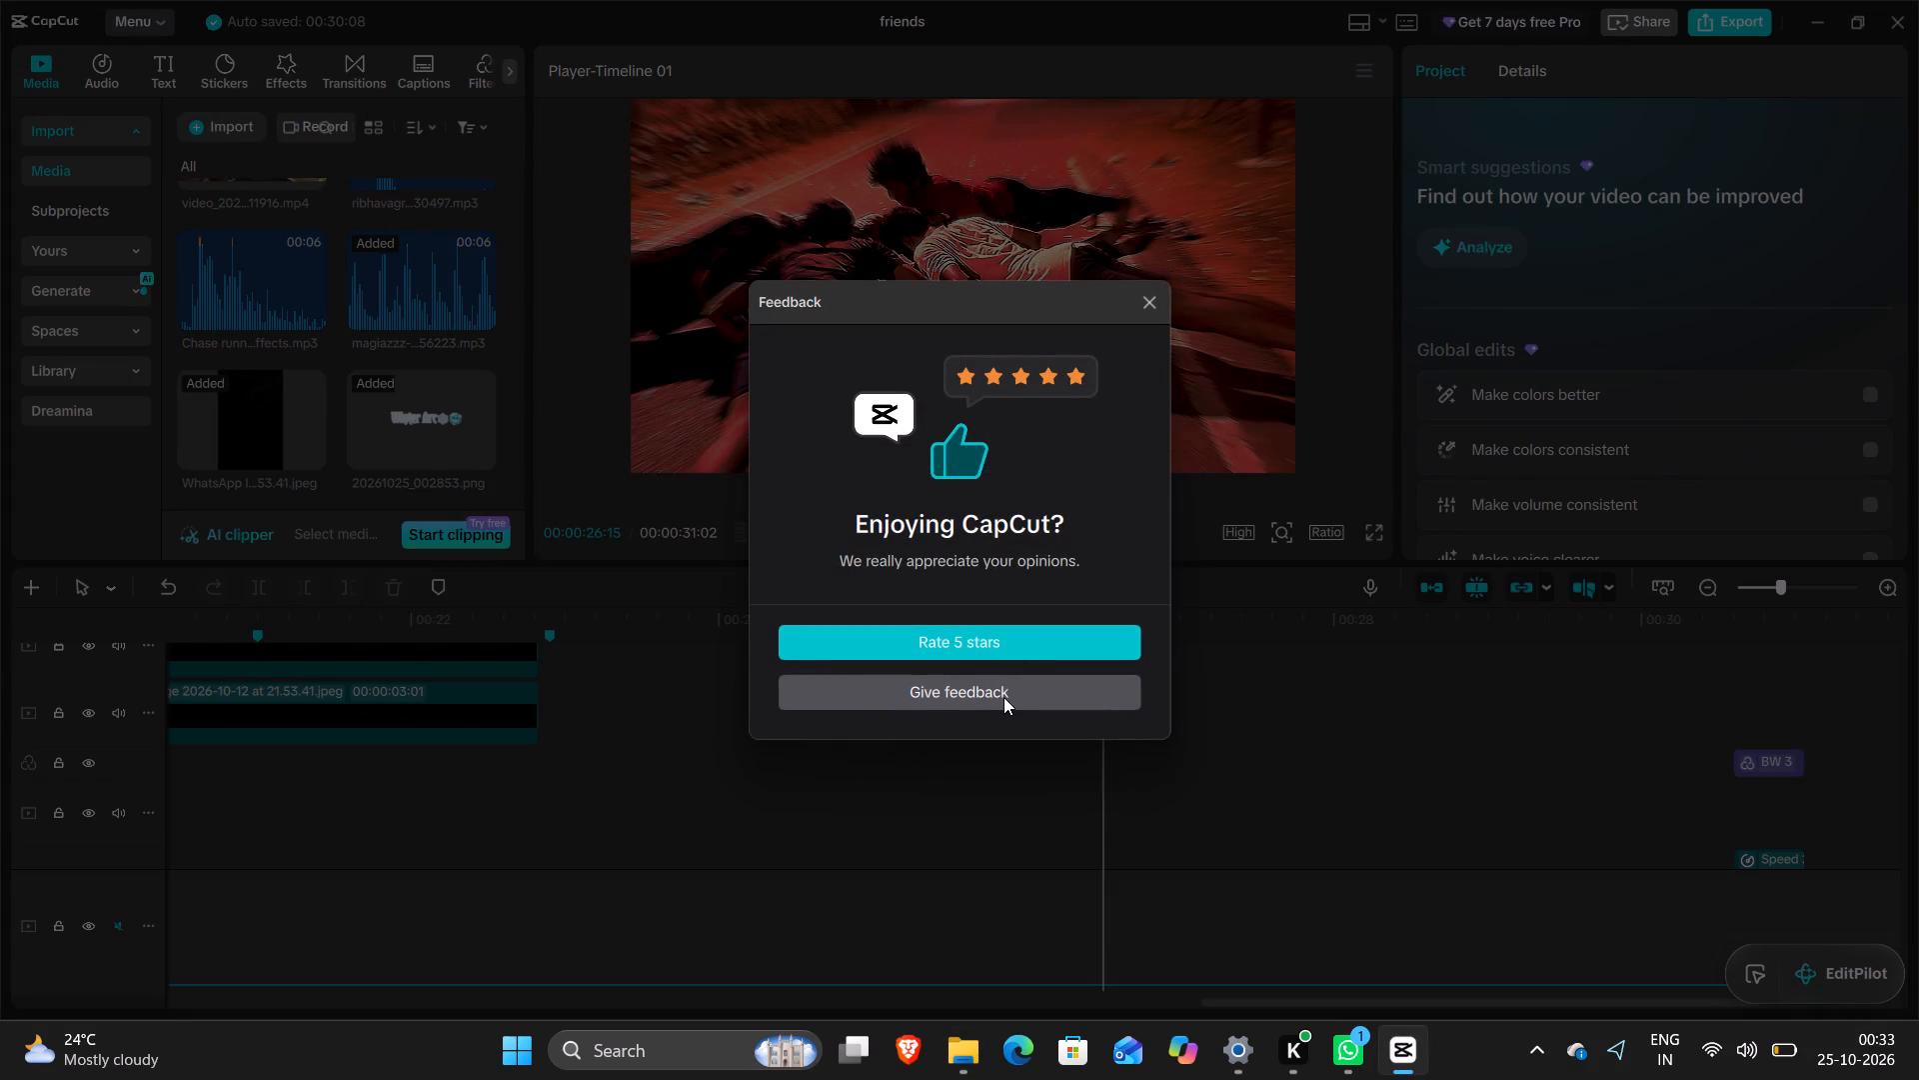
left_click(1142, 313)
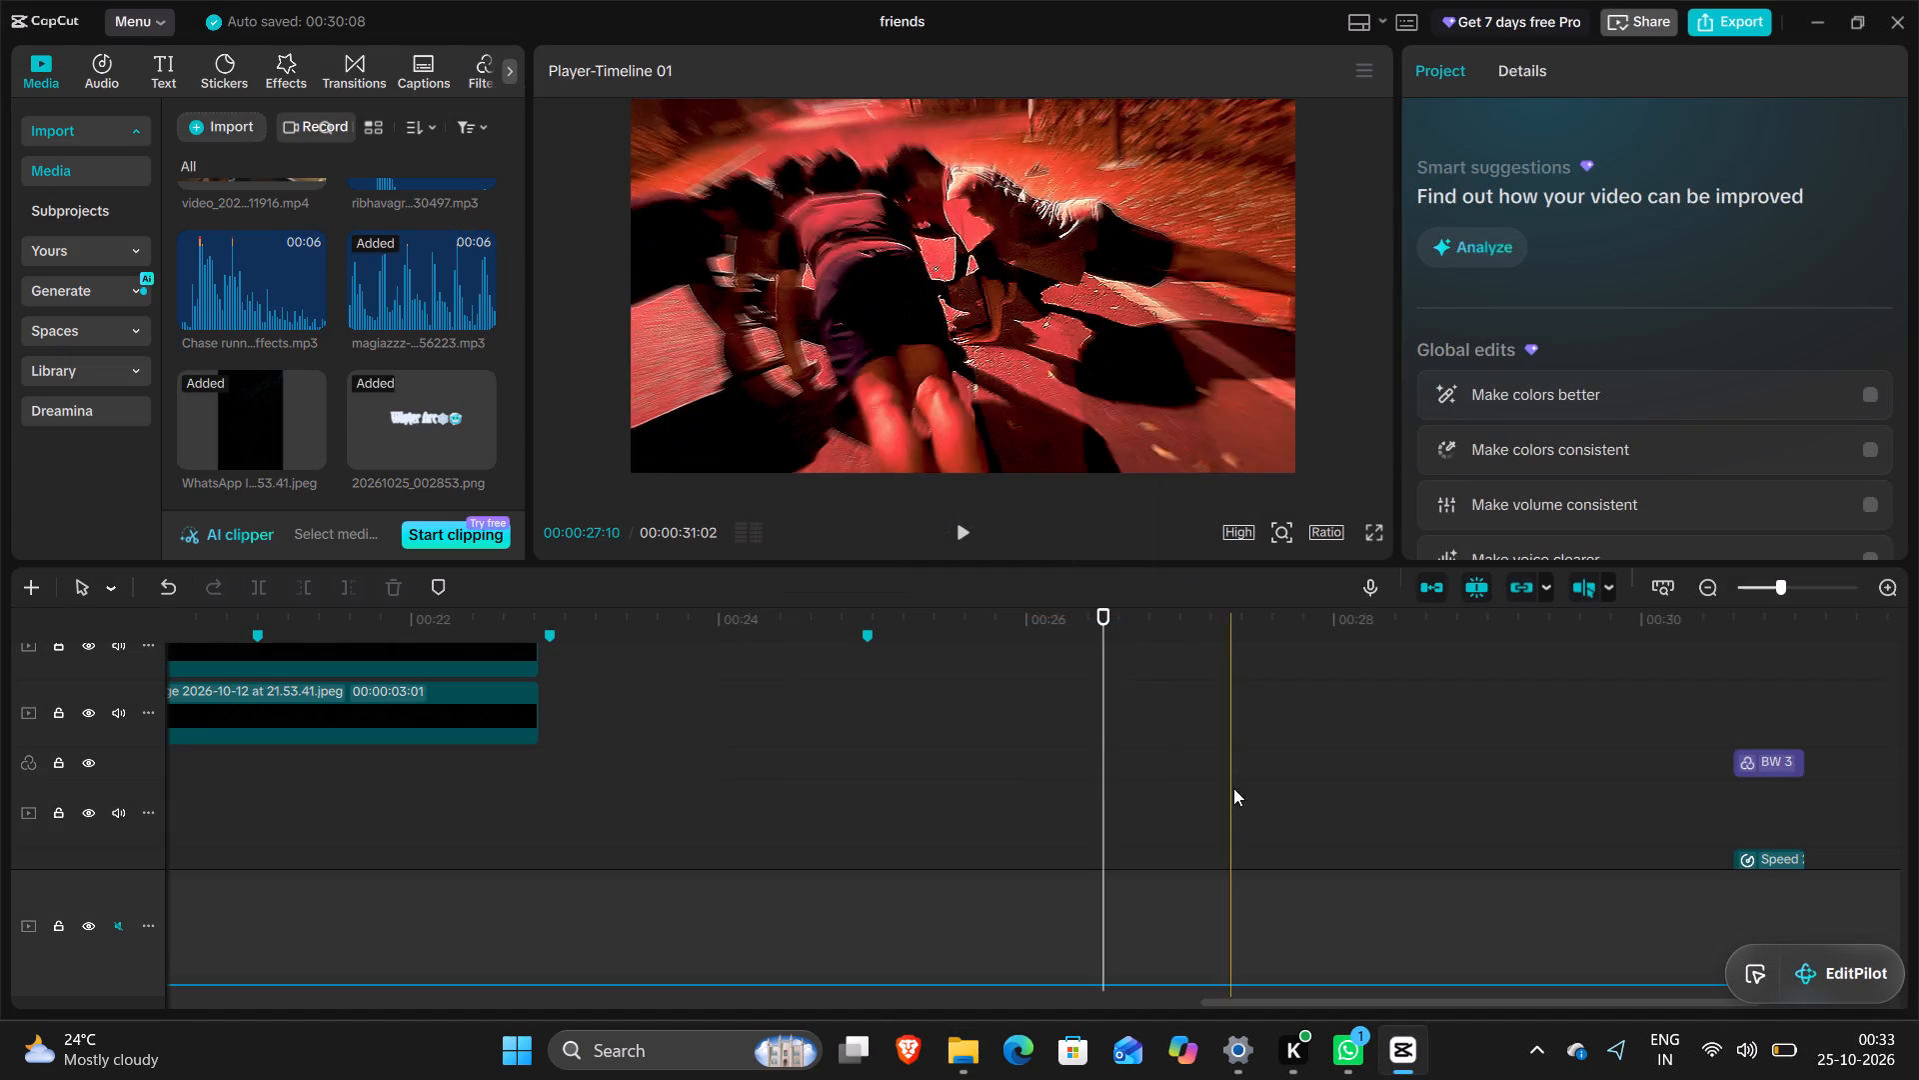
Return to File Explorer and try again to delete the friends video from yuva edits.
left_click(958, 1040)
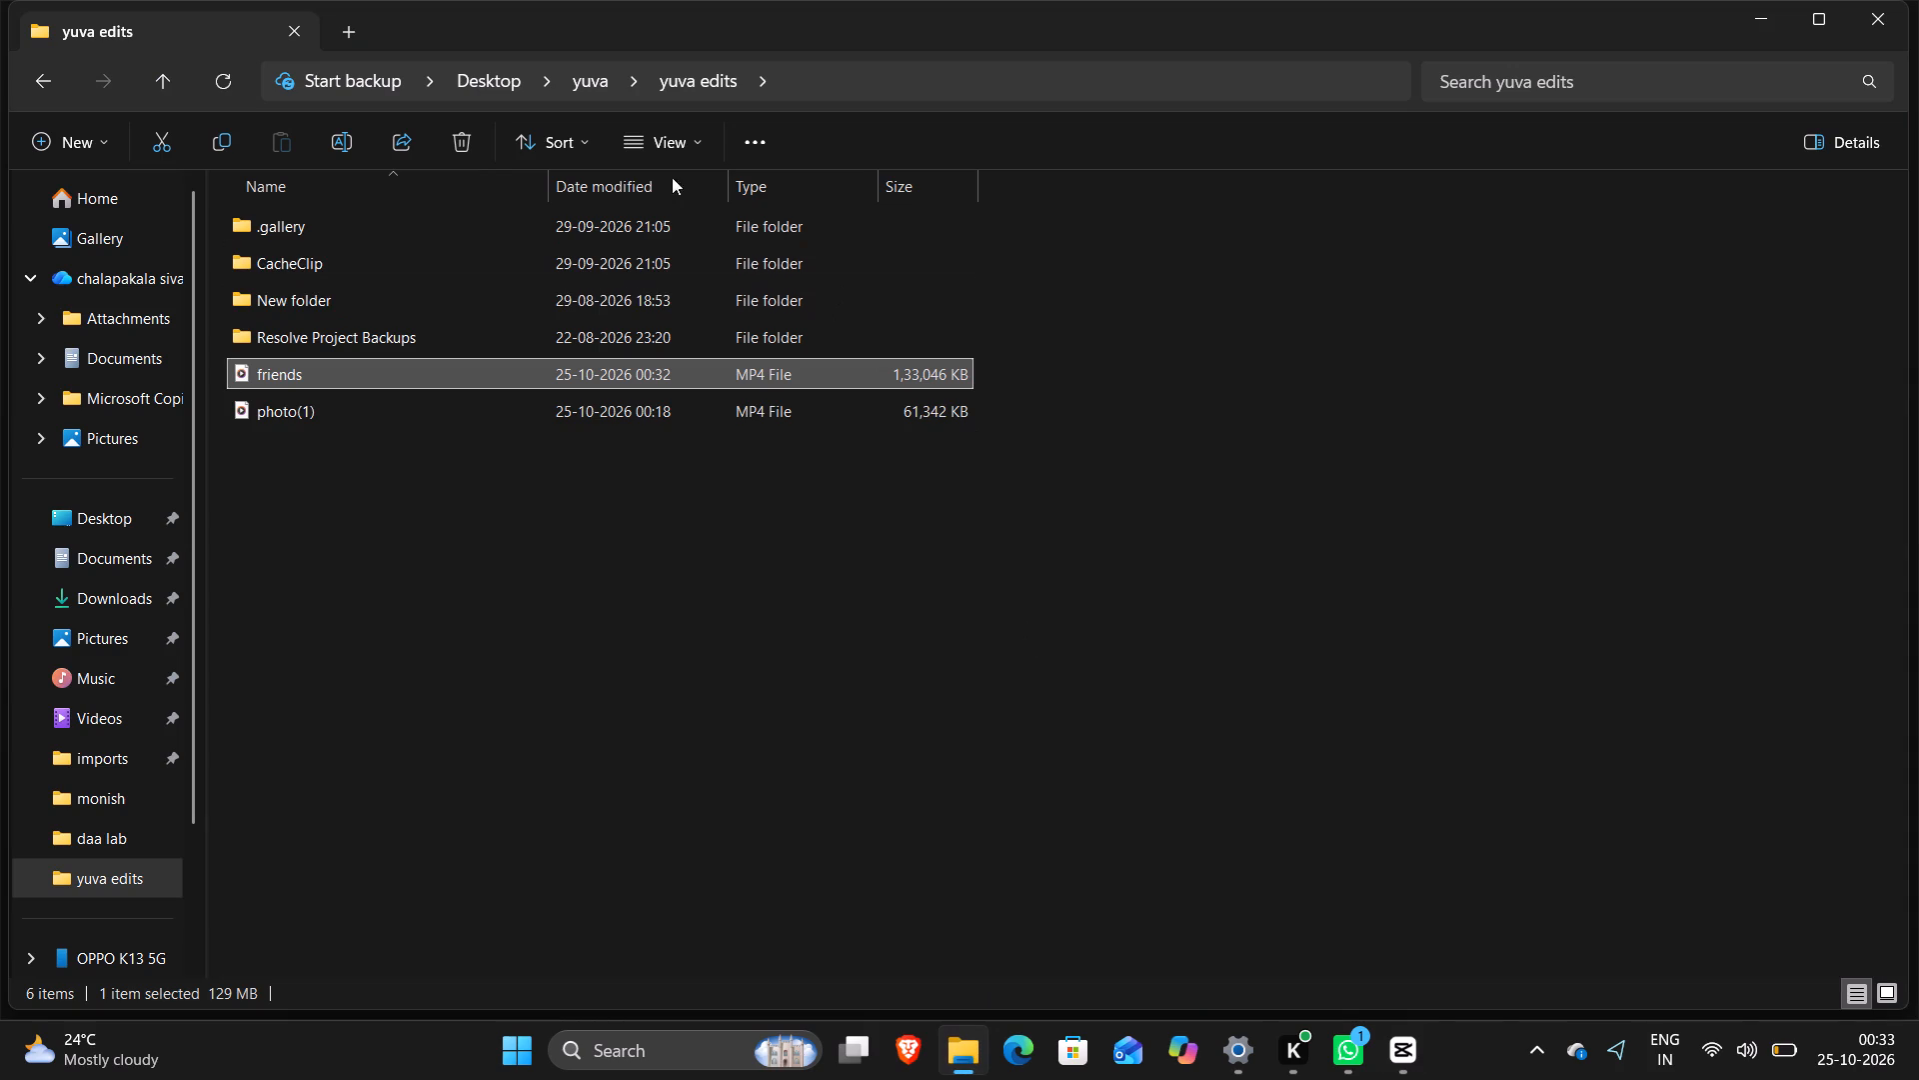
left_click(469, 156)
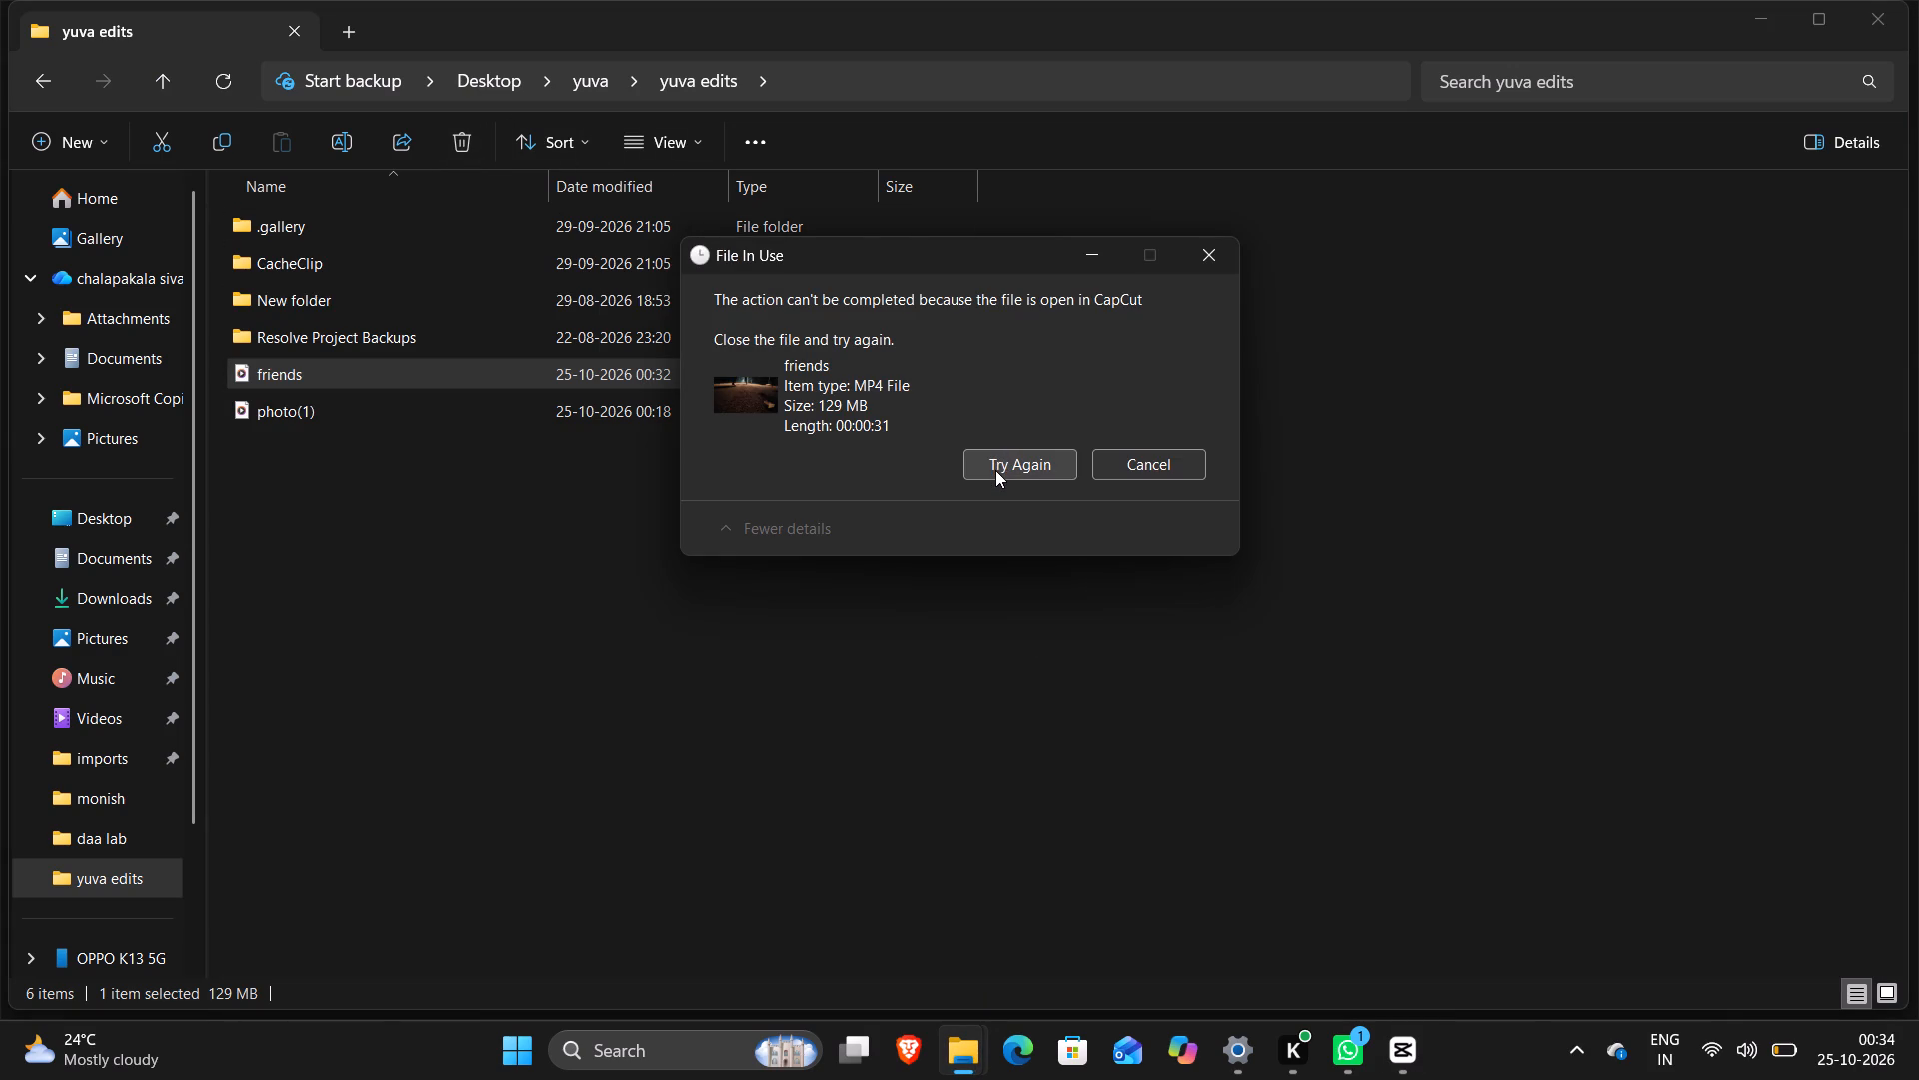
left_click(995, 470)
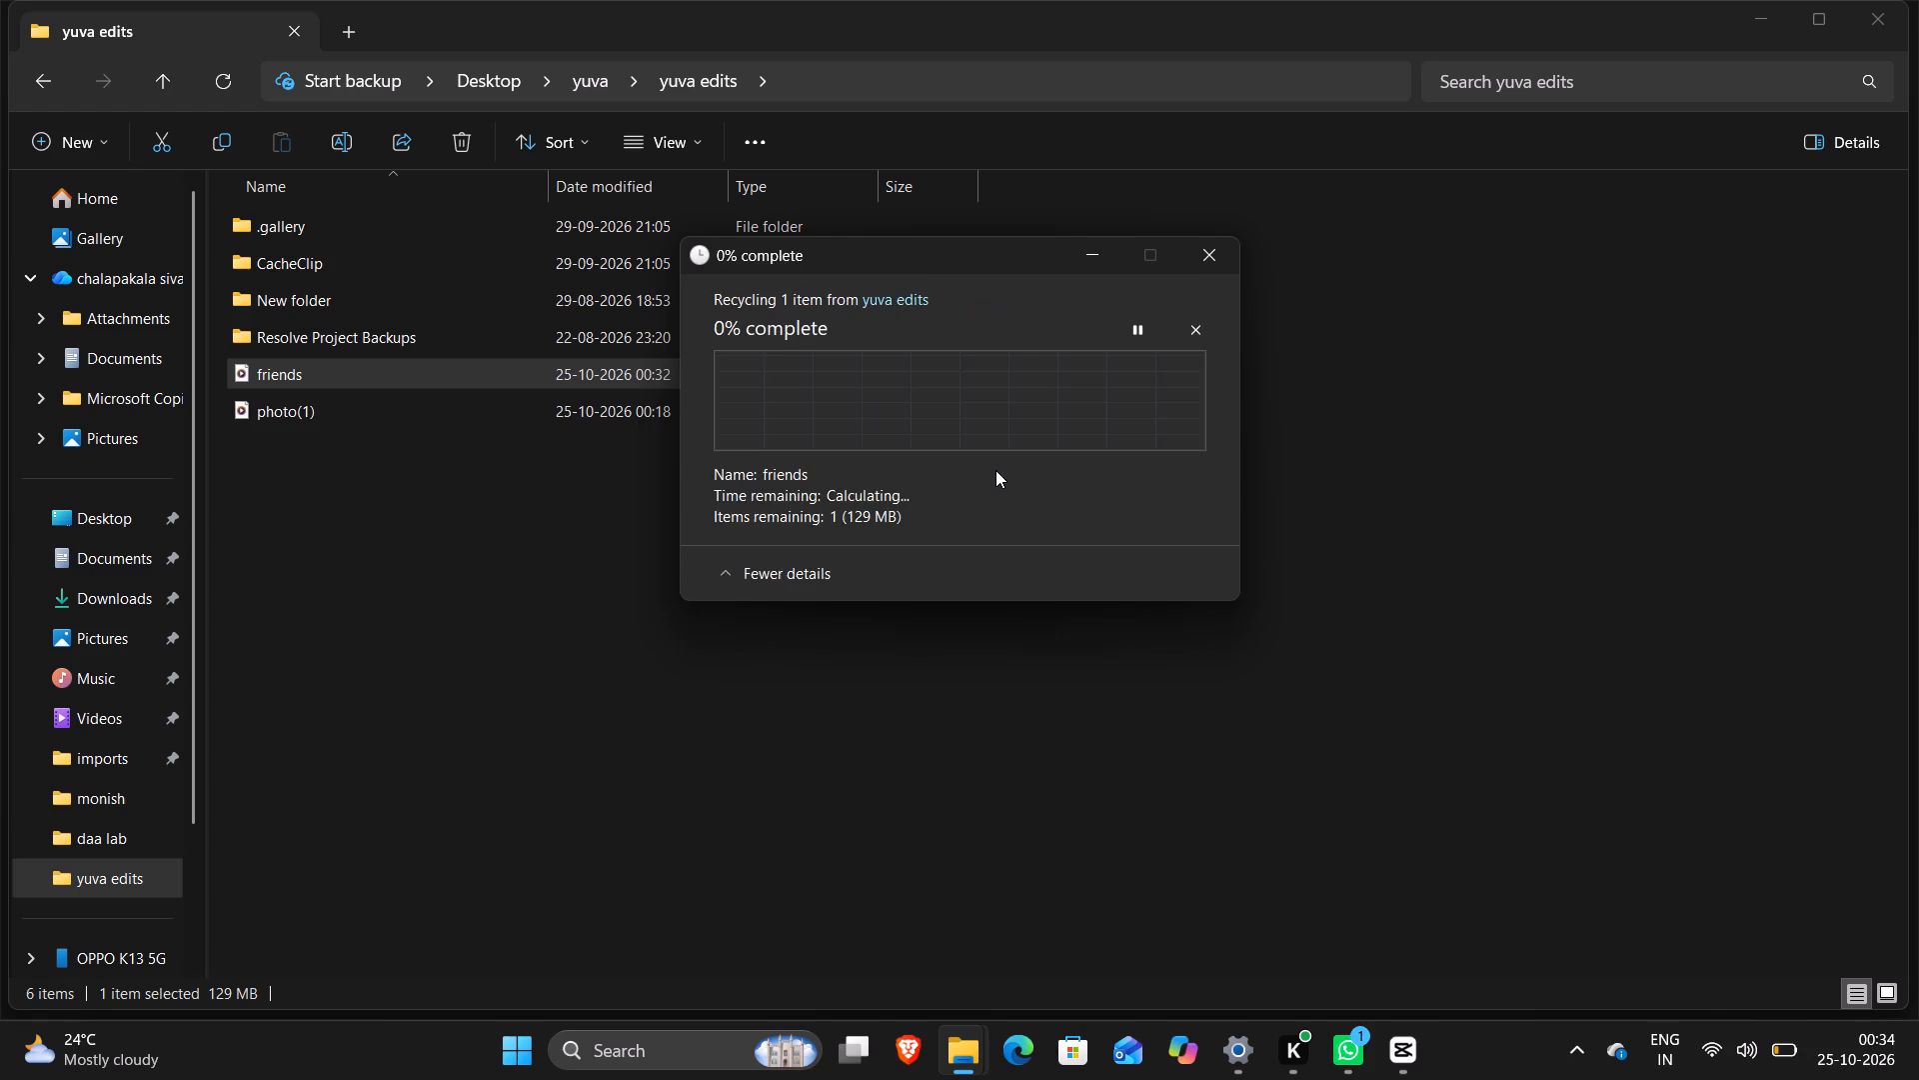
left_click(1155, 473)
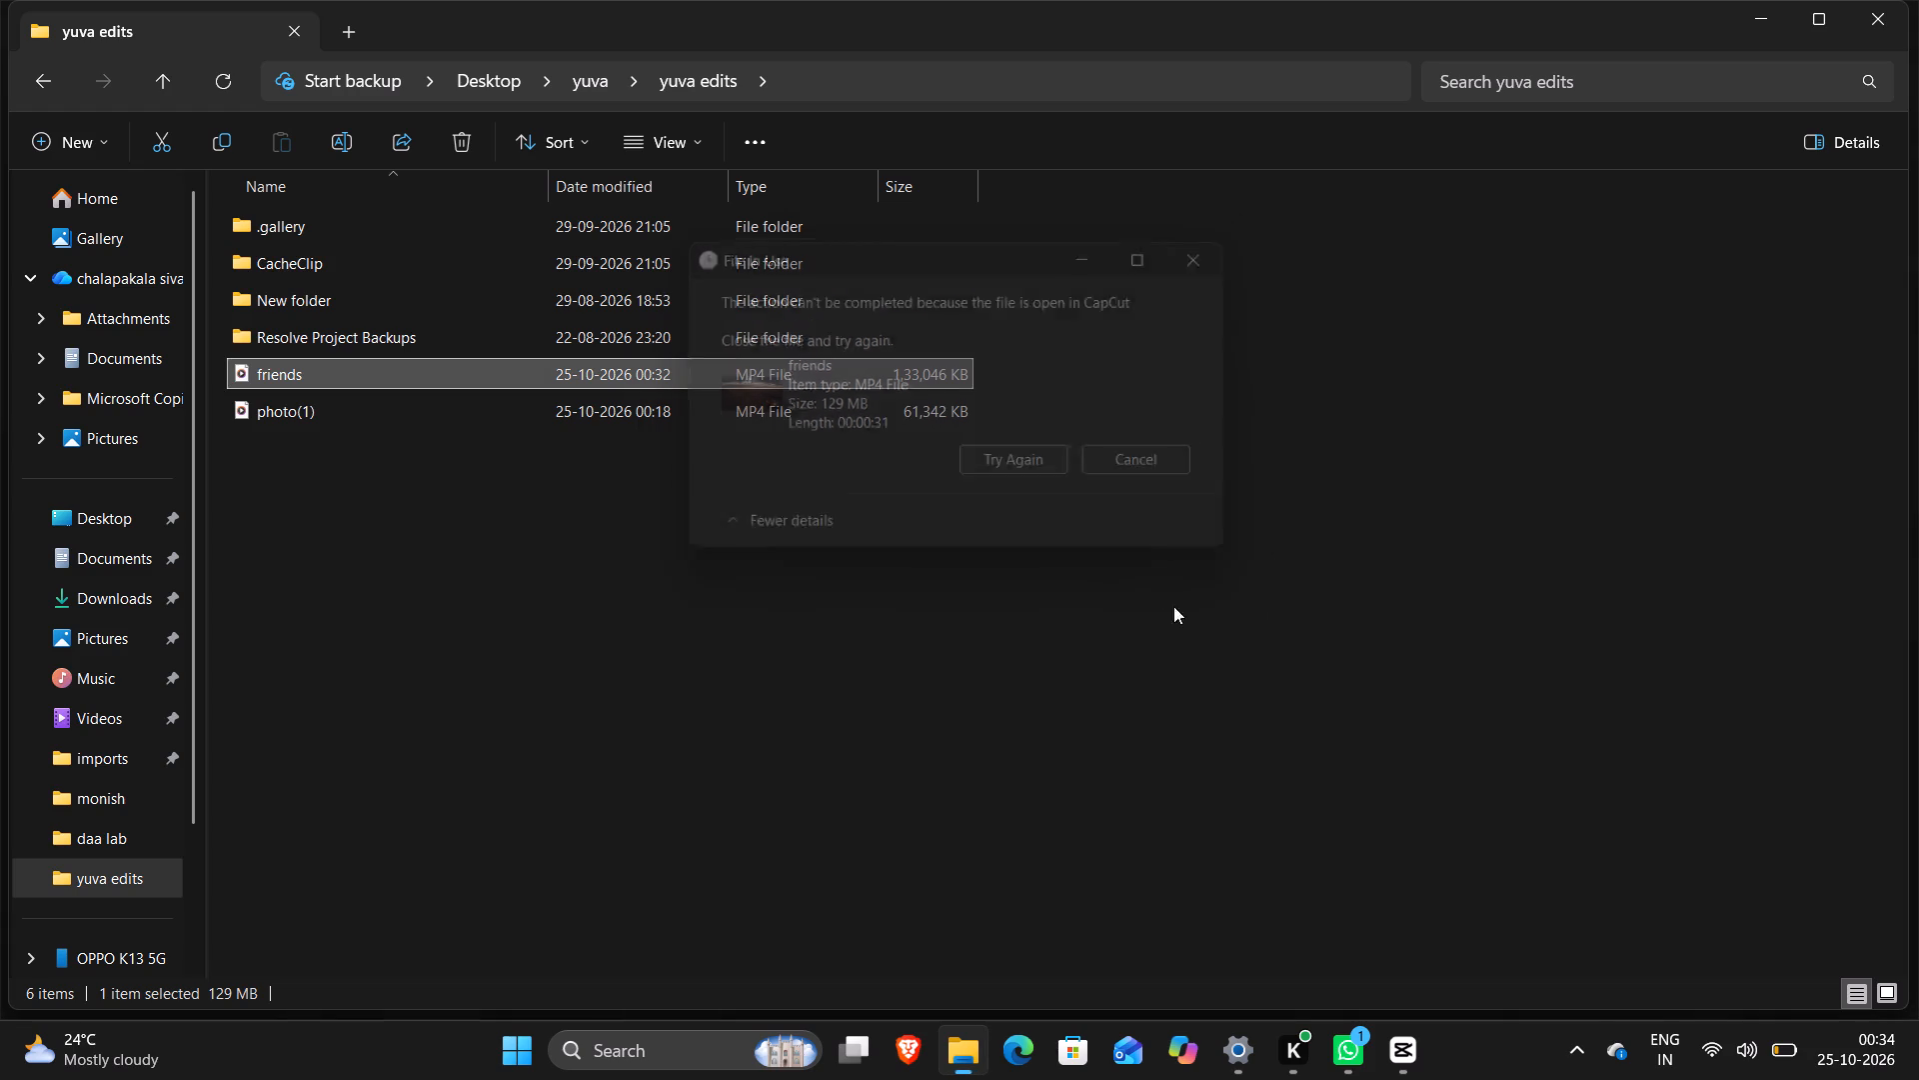
Switch to CapCut and briefly play the timeline from about 00:00:24:14 to check the red group clips.
left_click(1422, 1008)
left_click(1412, 1046)
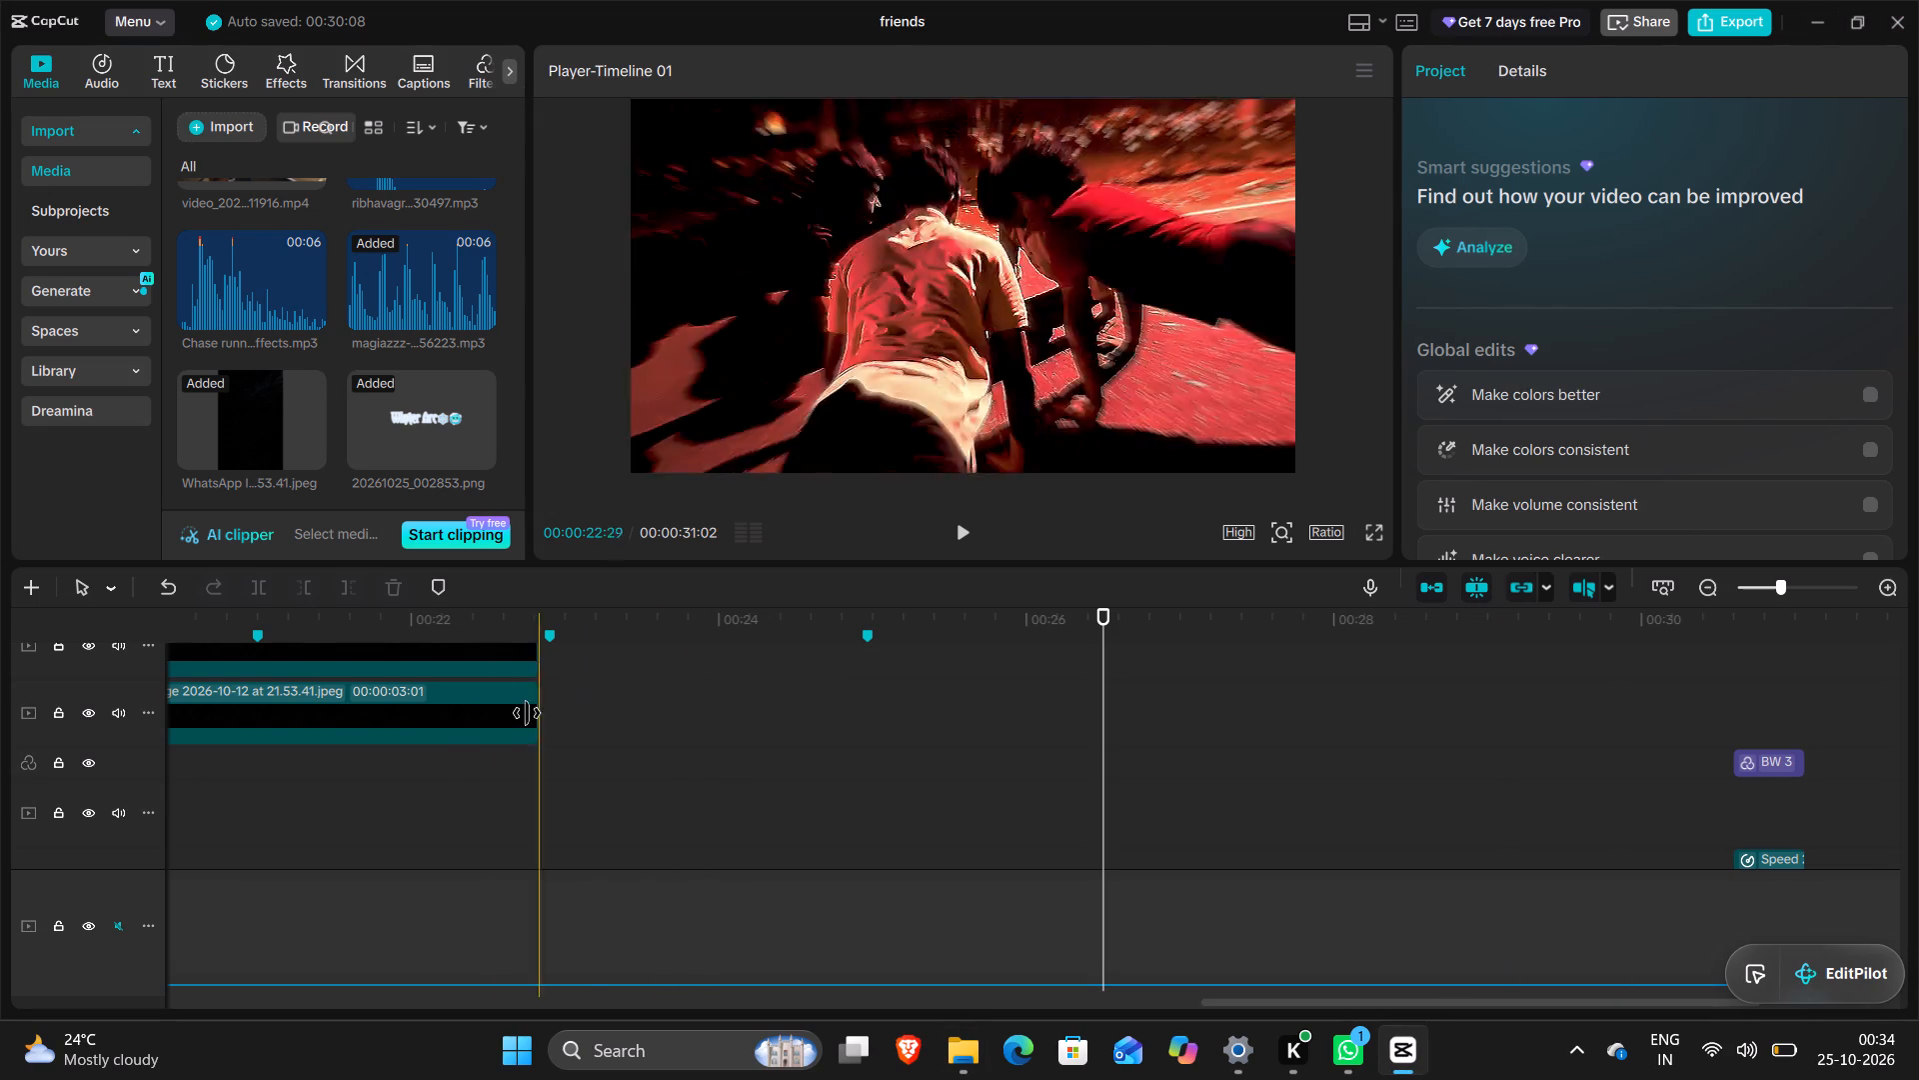
left_click(789, 792)
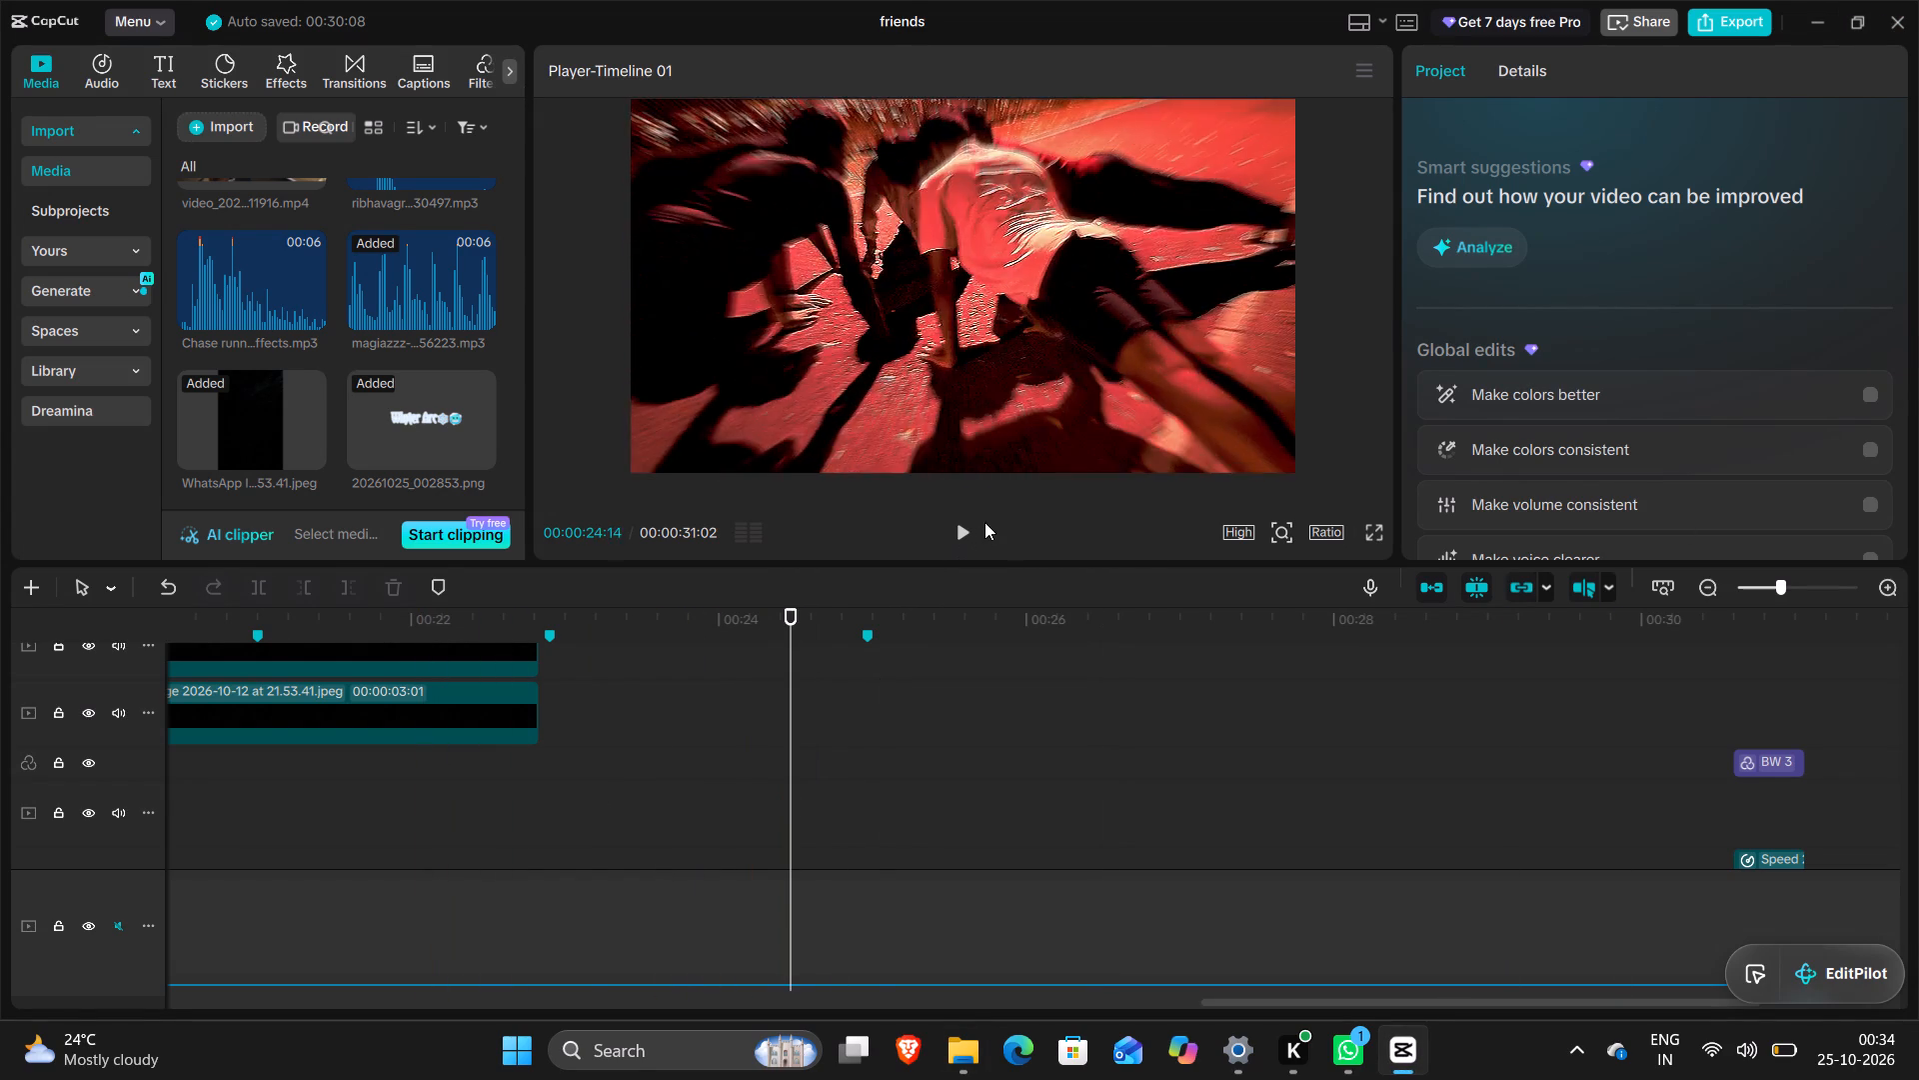
left_click(964, 530)
left_click(966, 531)
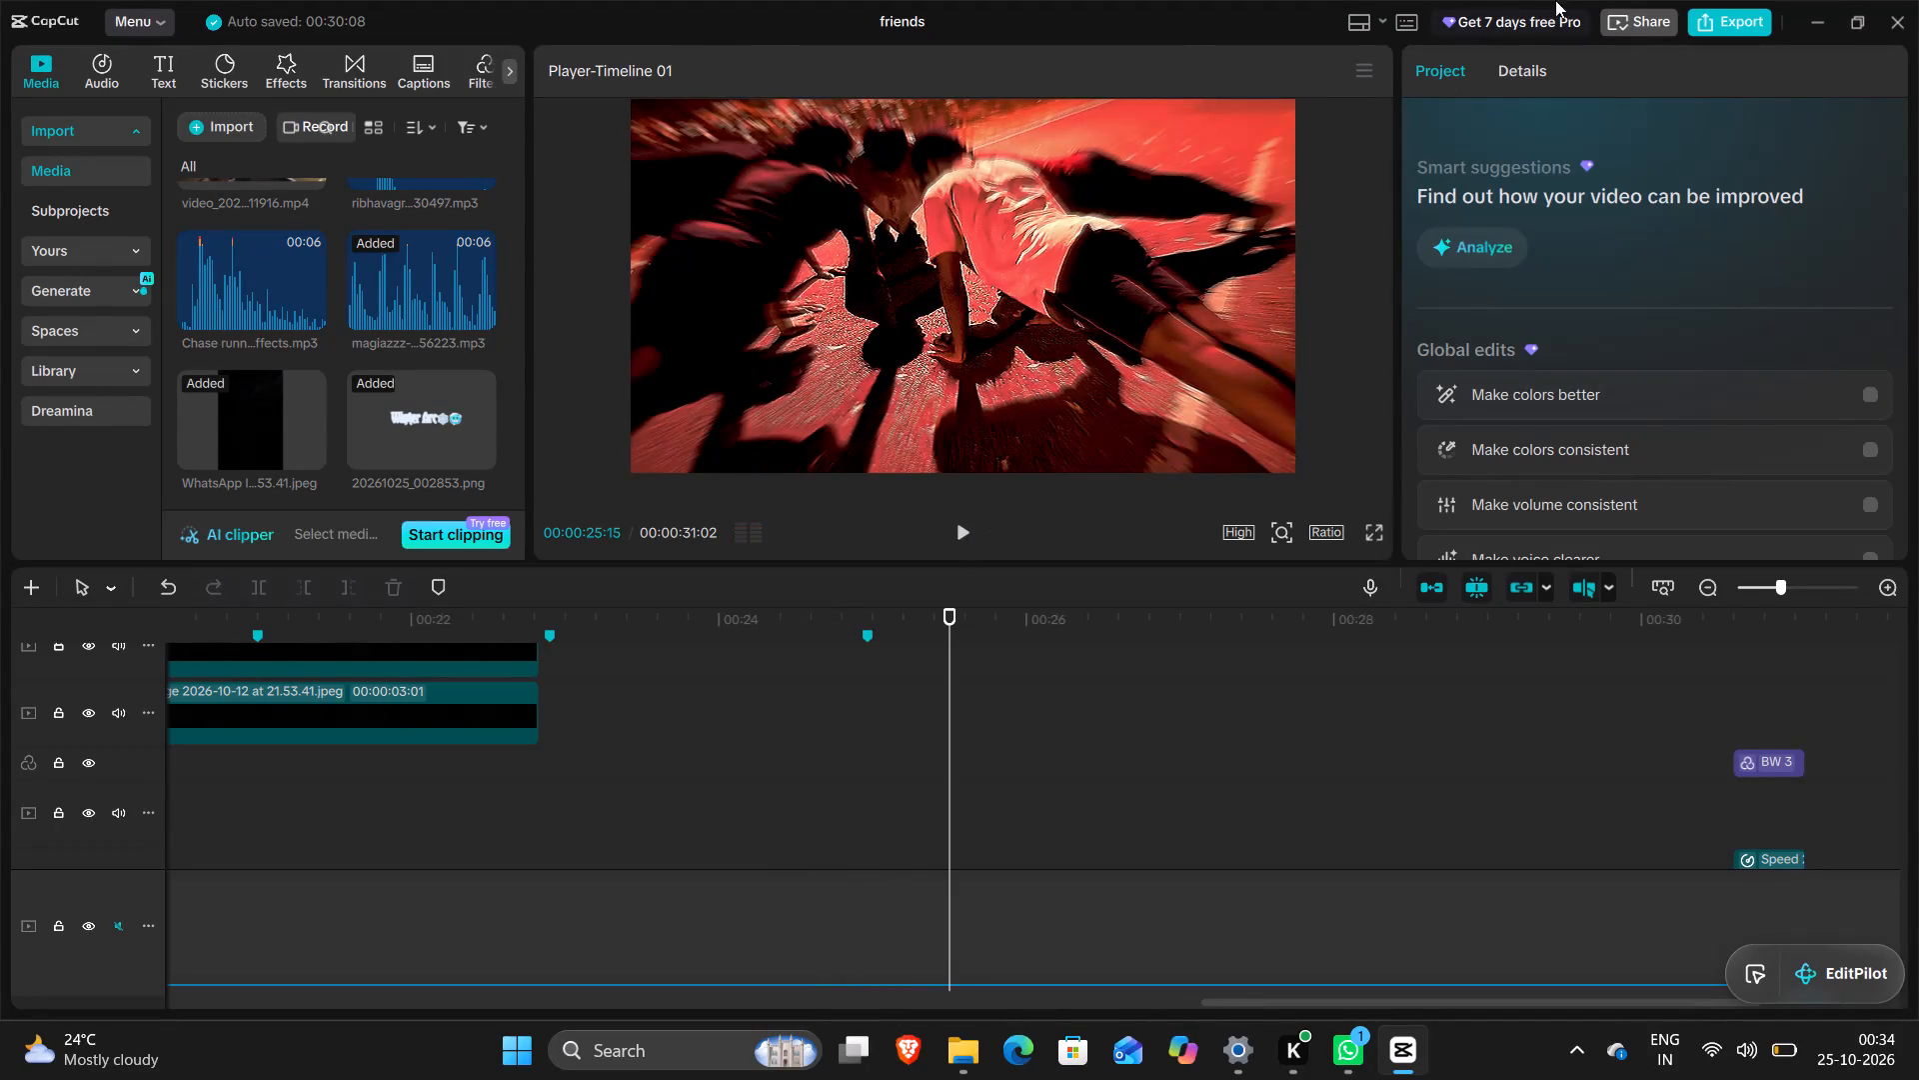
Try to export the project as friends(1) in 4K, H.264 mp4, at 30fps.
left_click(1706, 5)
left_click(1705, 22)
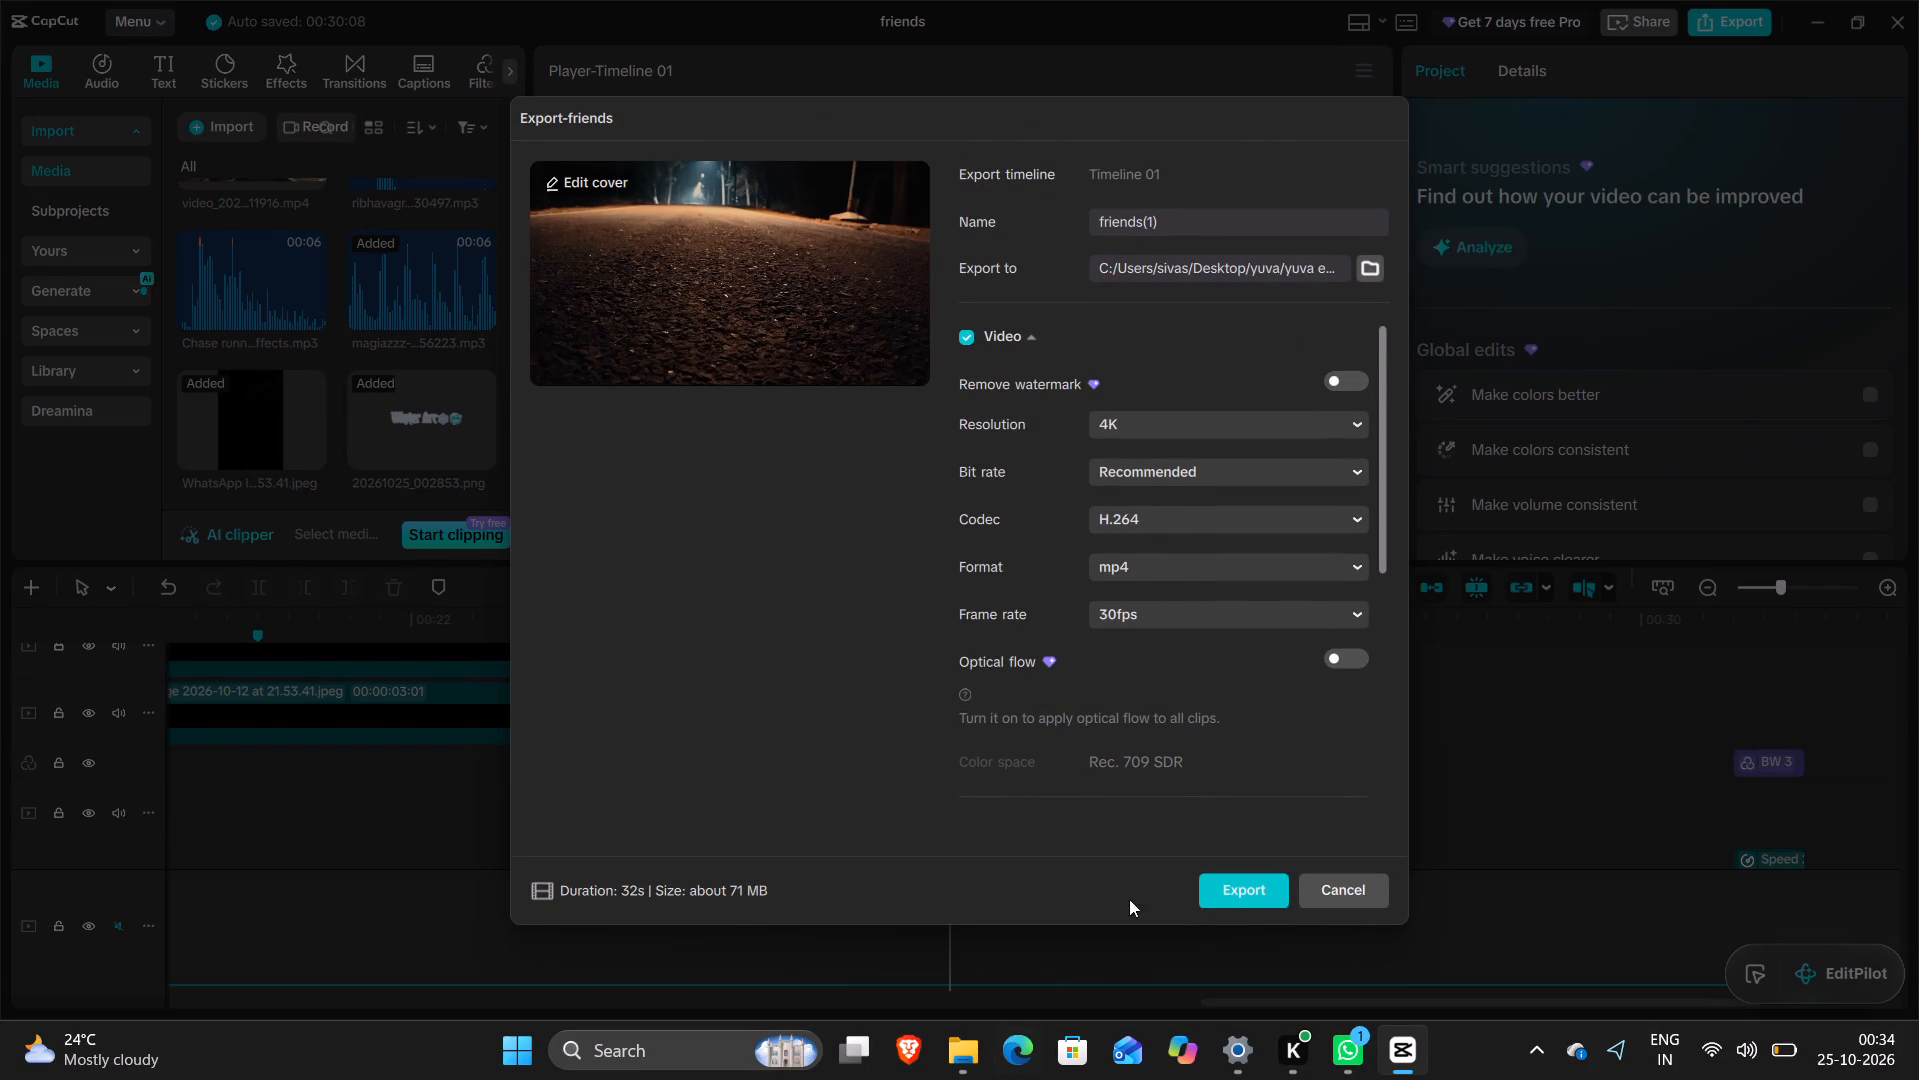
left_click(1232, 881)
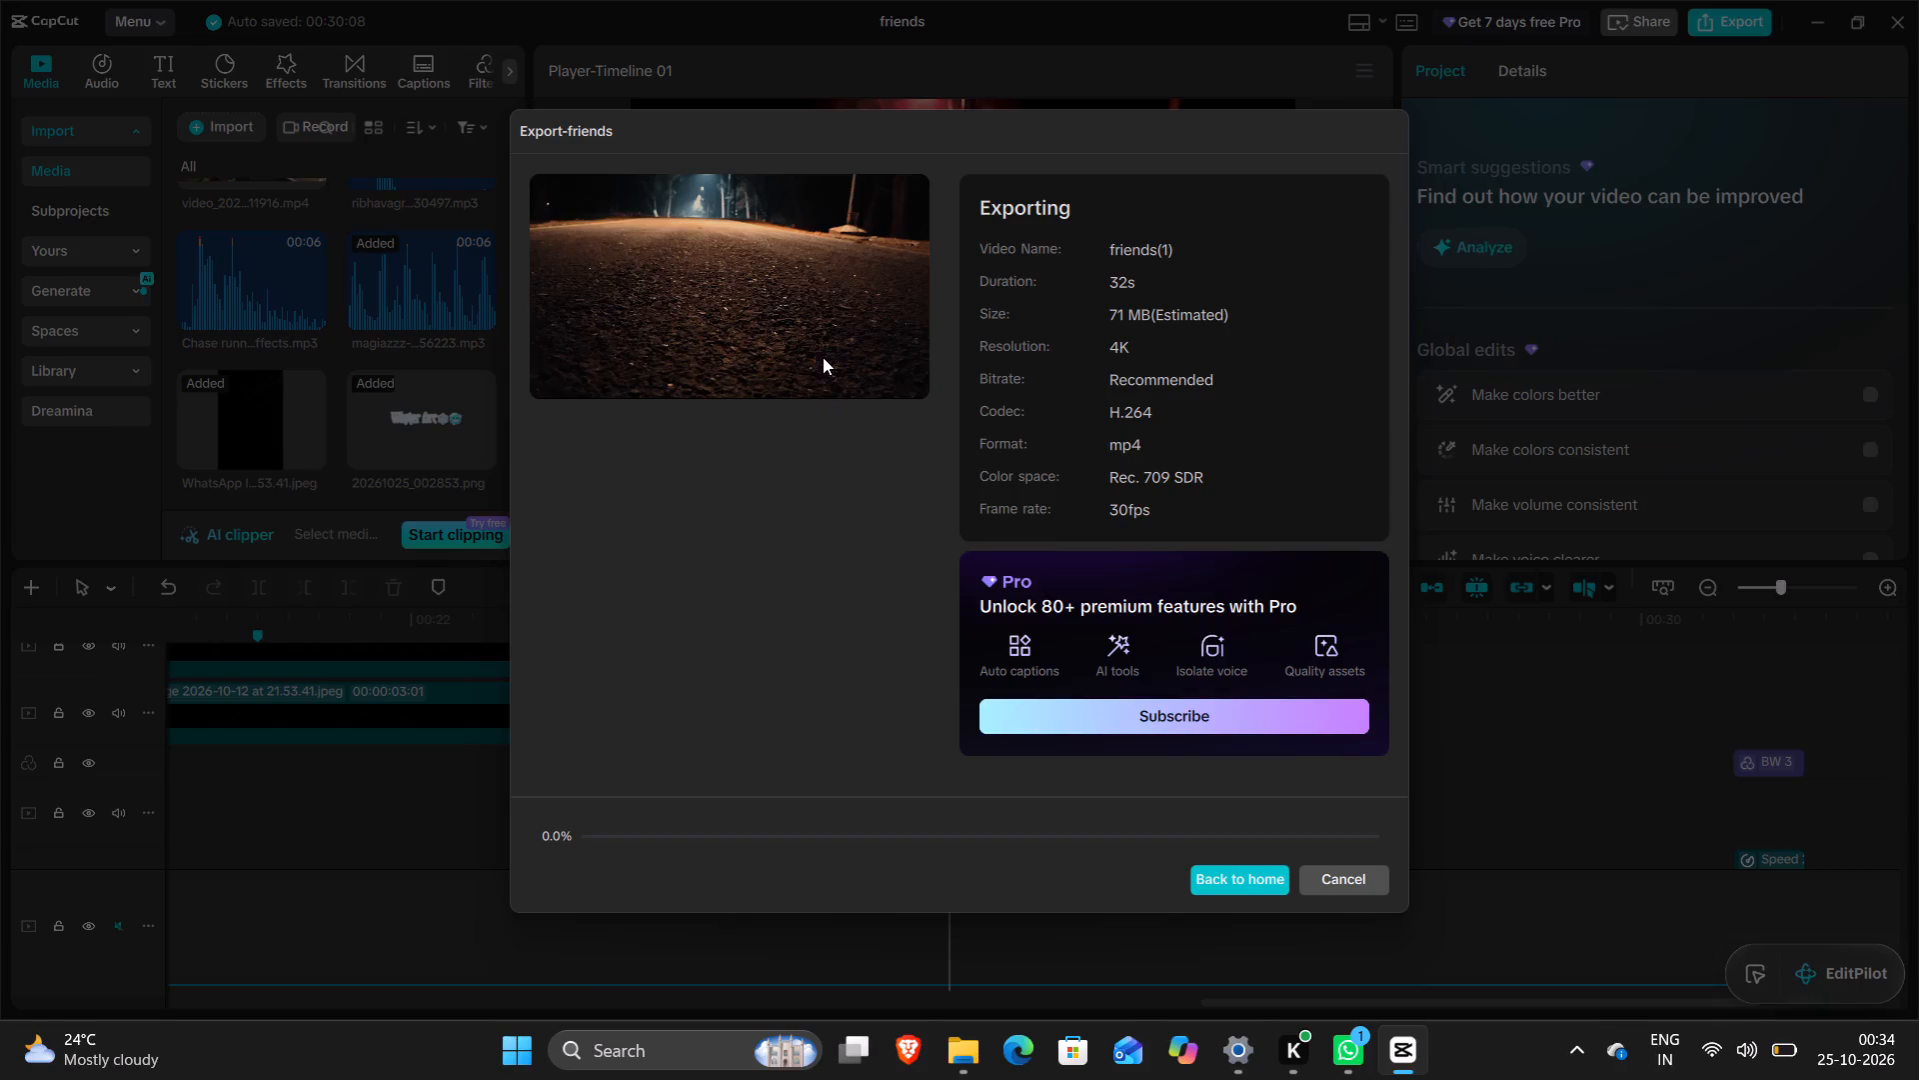
Connect the capcut VPN in the Windows Settings and return to CapCut.
left_click(1235, 1020)
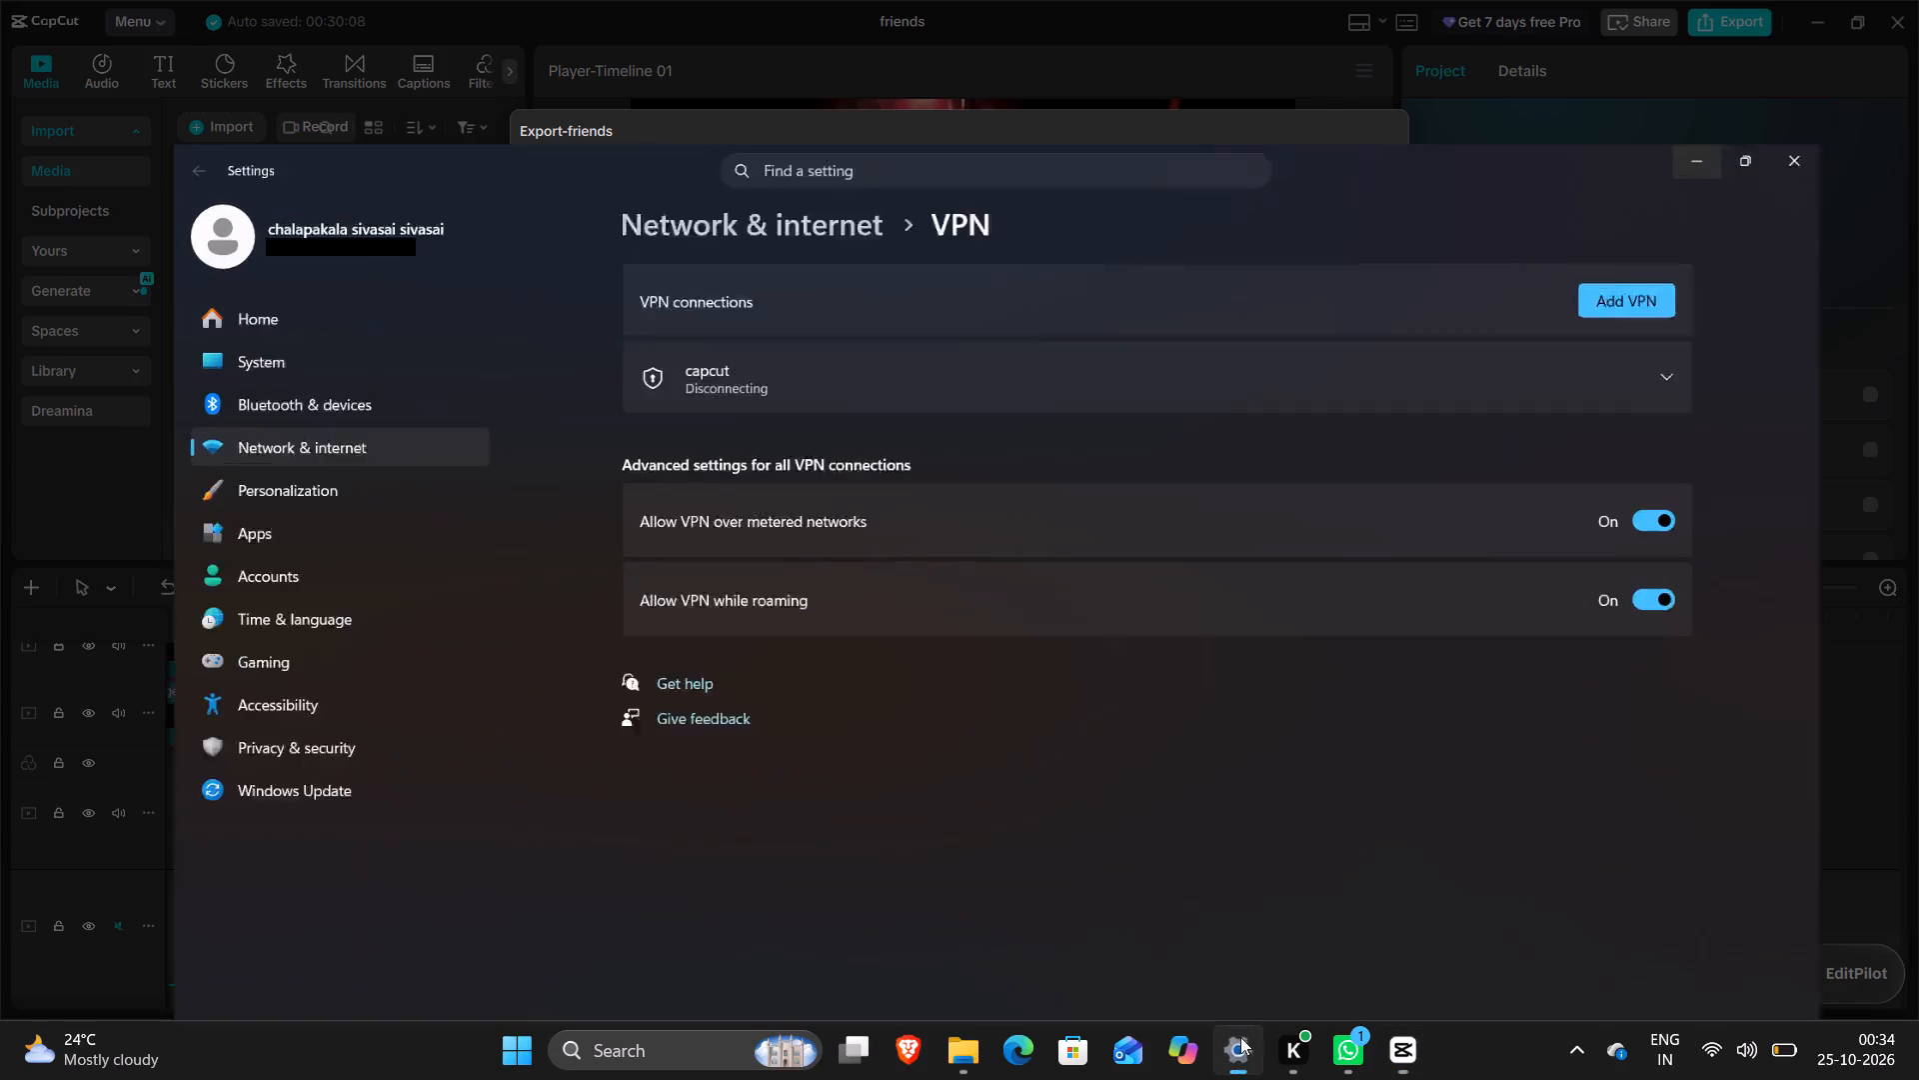
left_click(1664, 265)
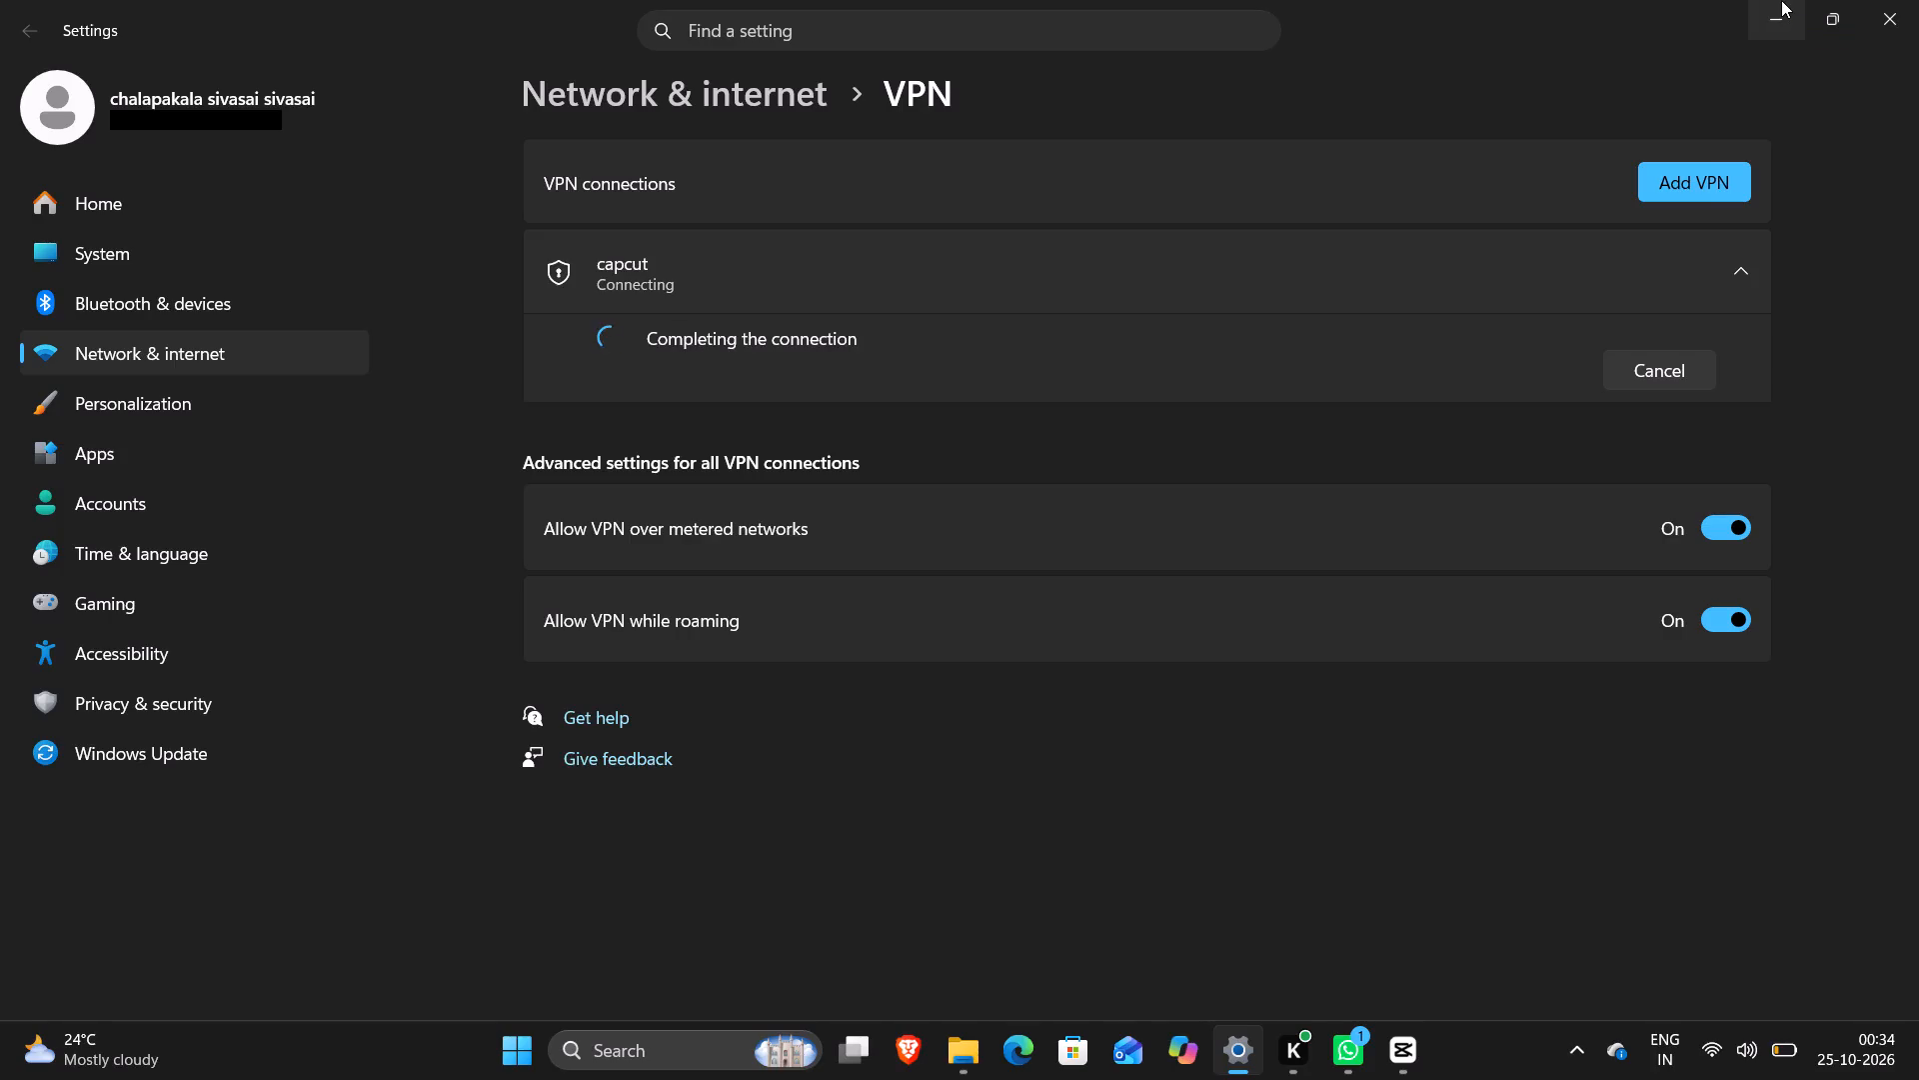
left_click(1781, 0)
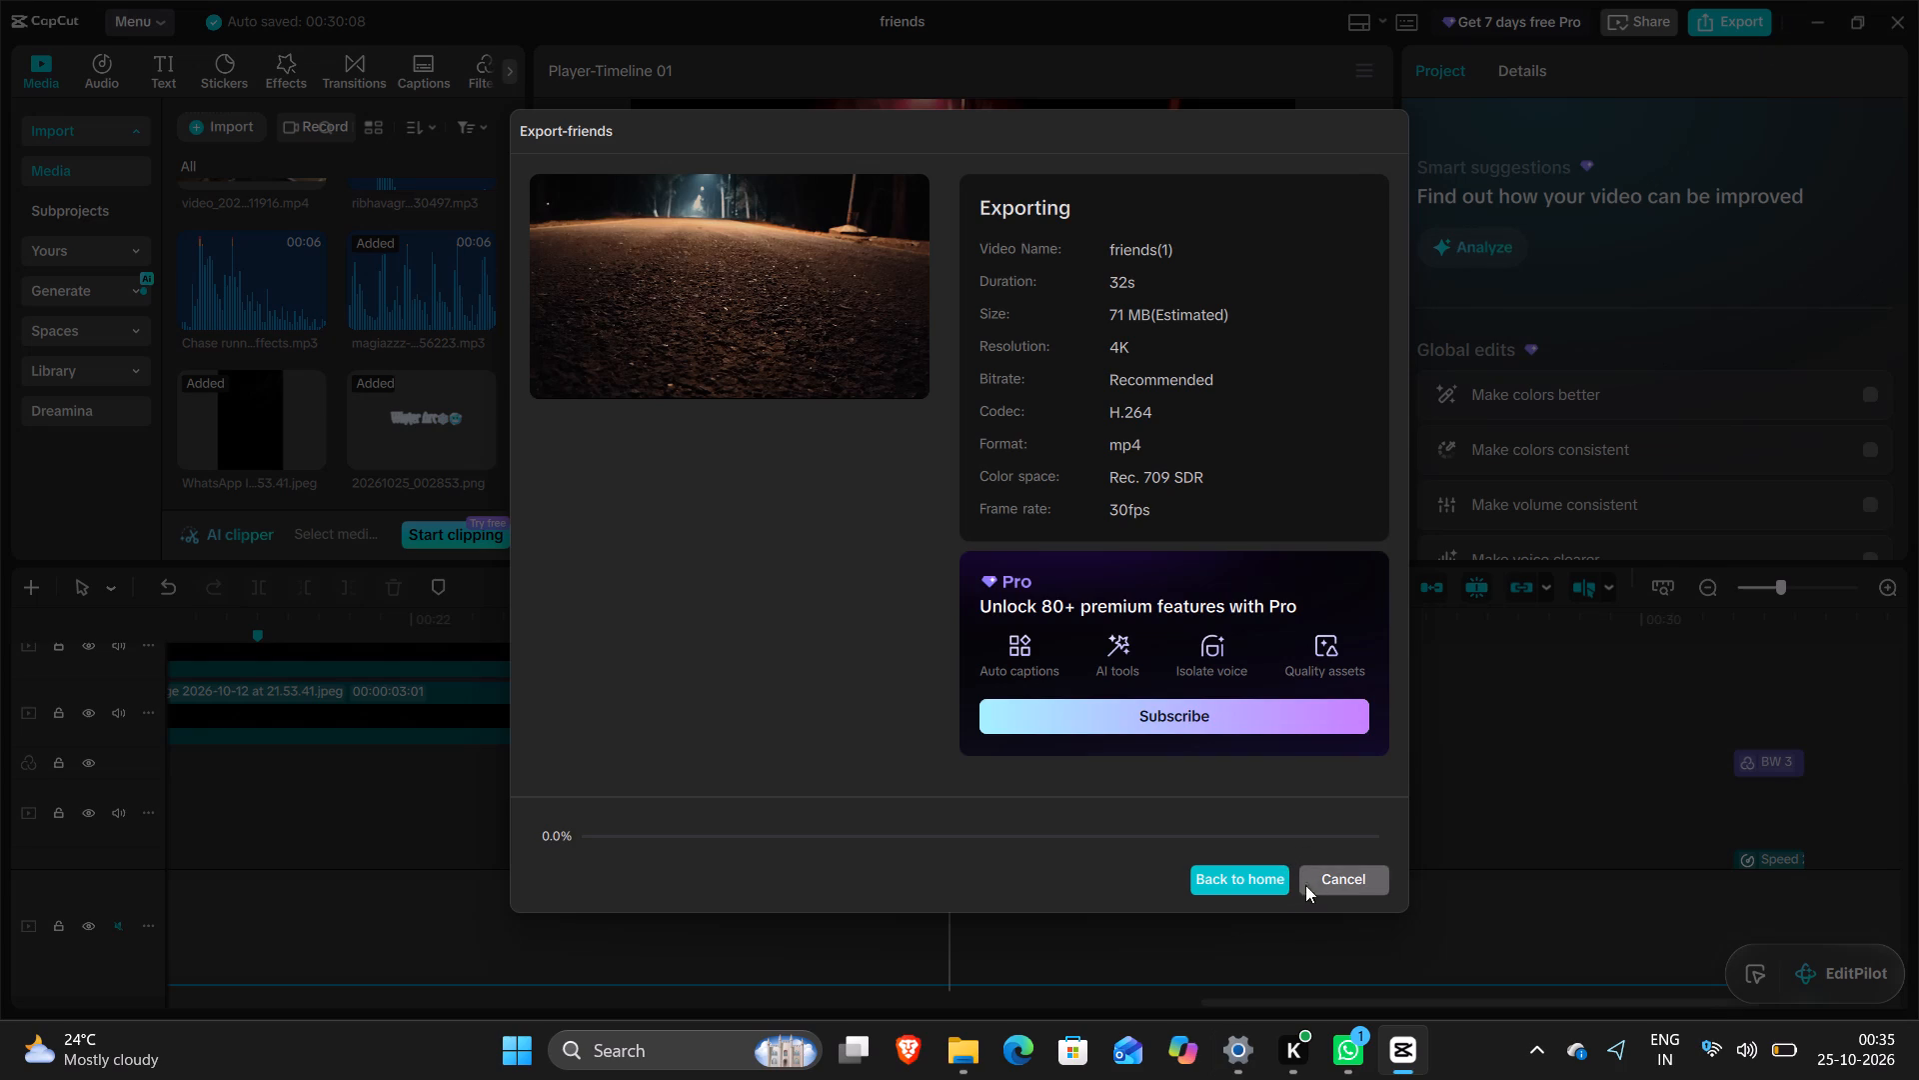
Stop the current export, rerun it as friends(1) in 4K mp4 at 30fps, and close the export window once it finishes.
left_click(1320, 874)
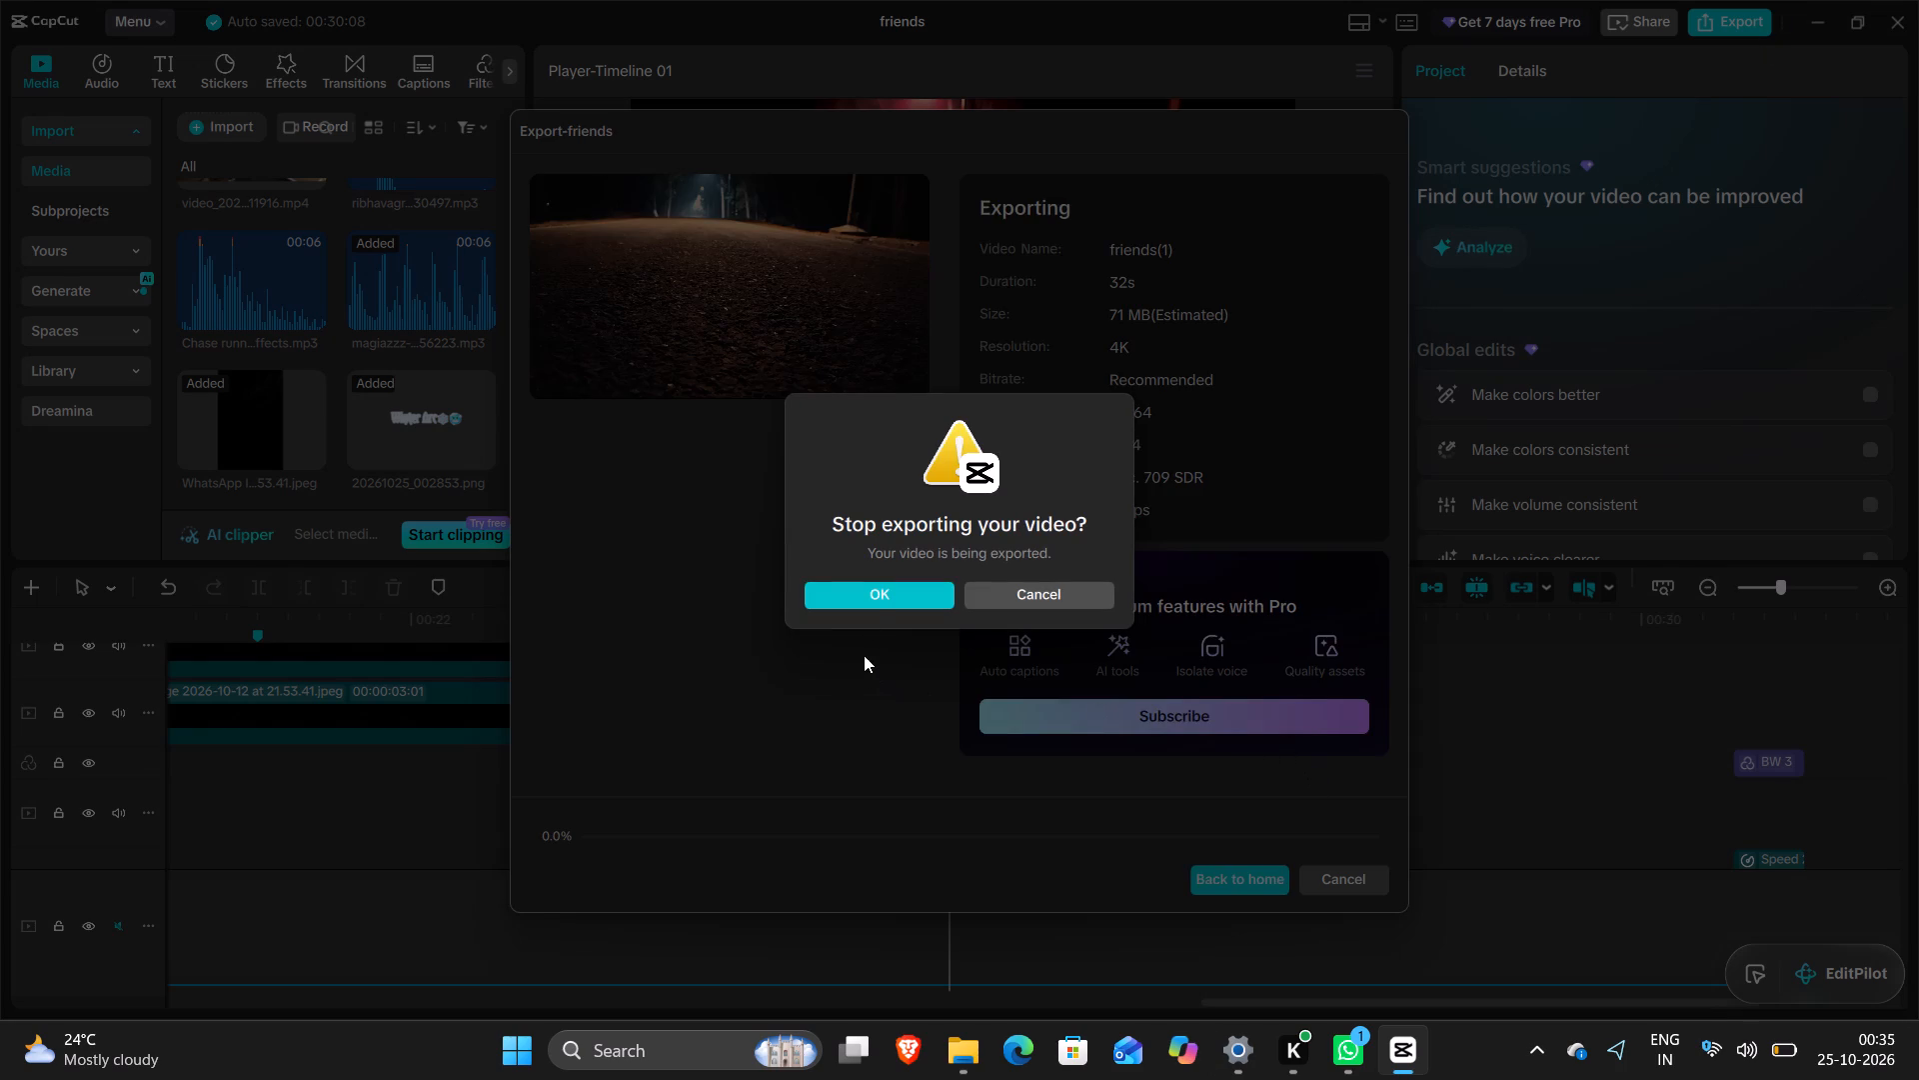
left_click(870, 601)
left_click(1247, 892)
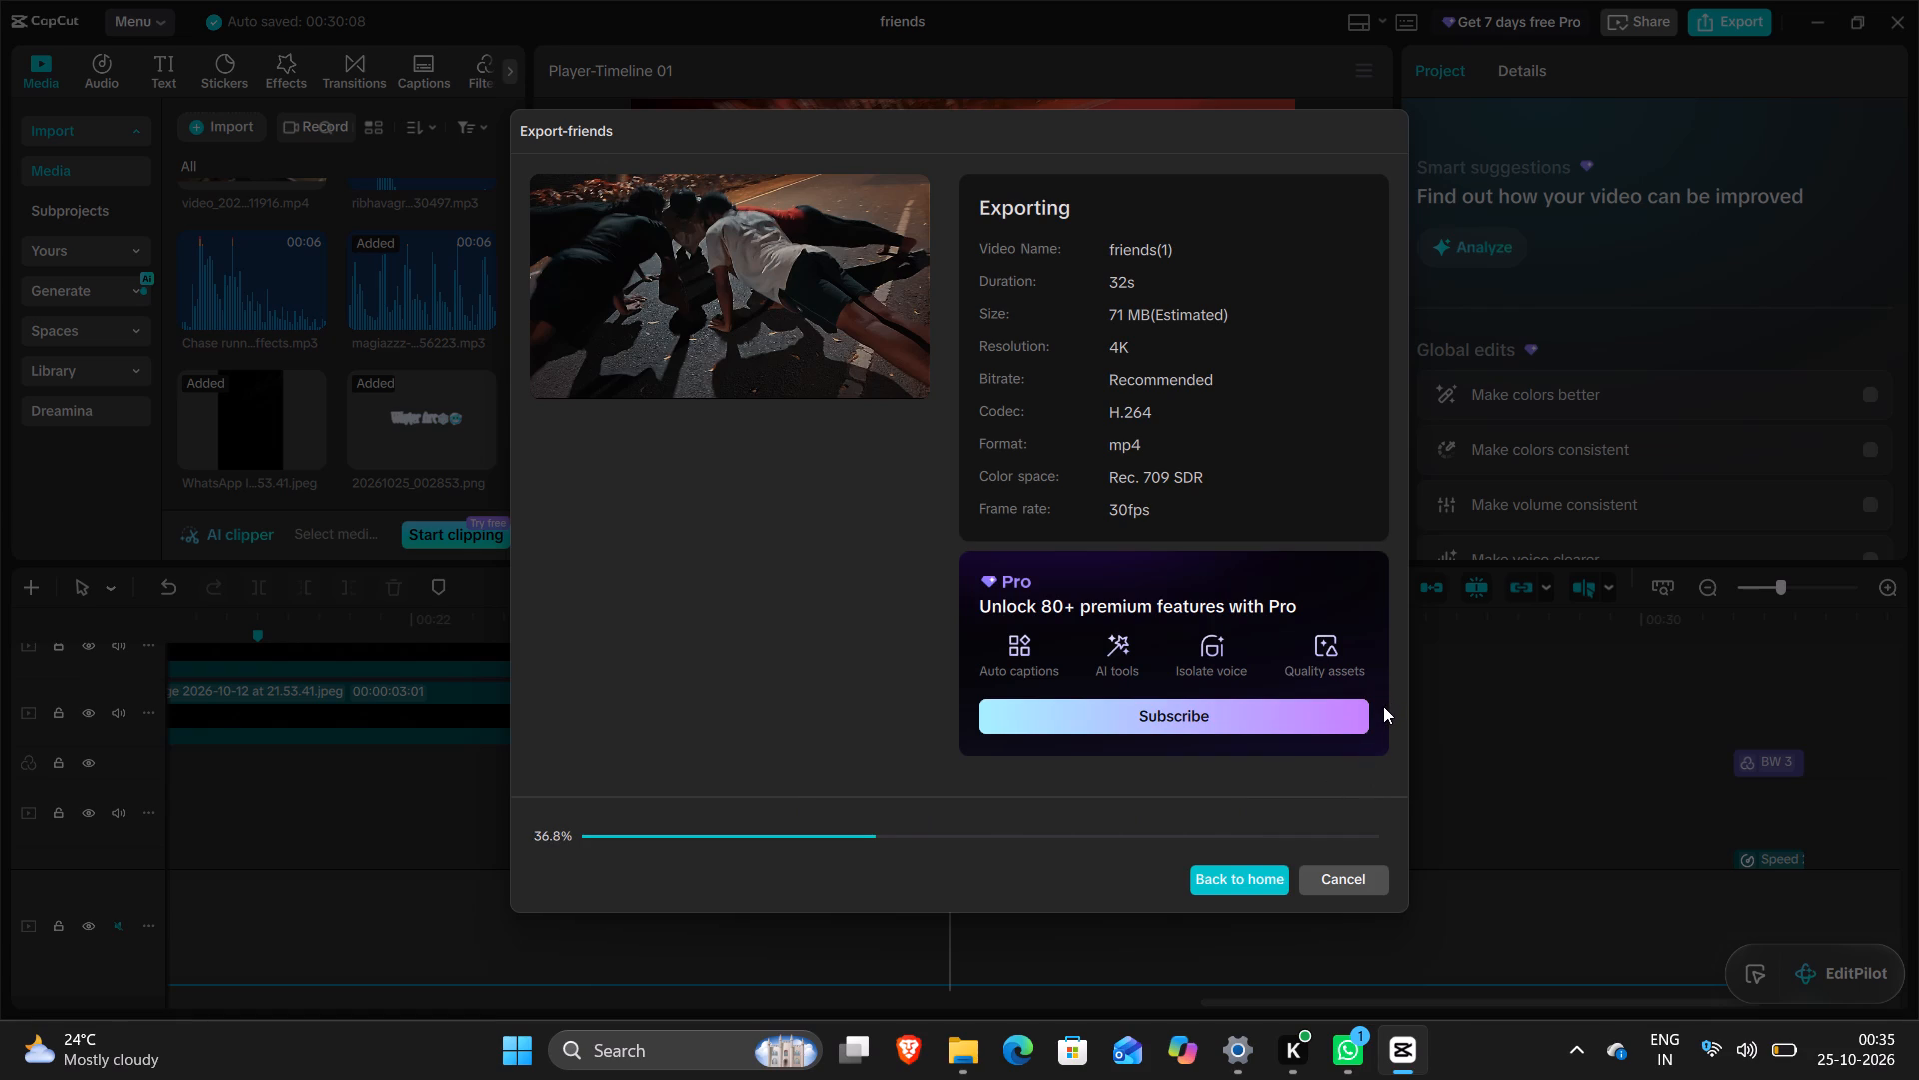
left_click(1311, 691)
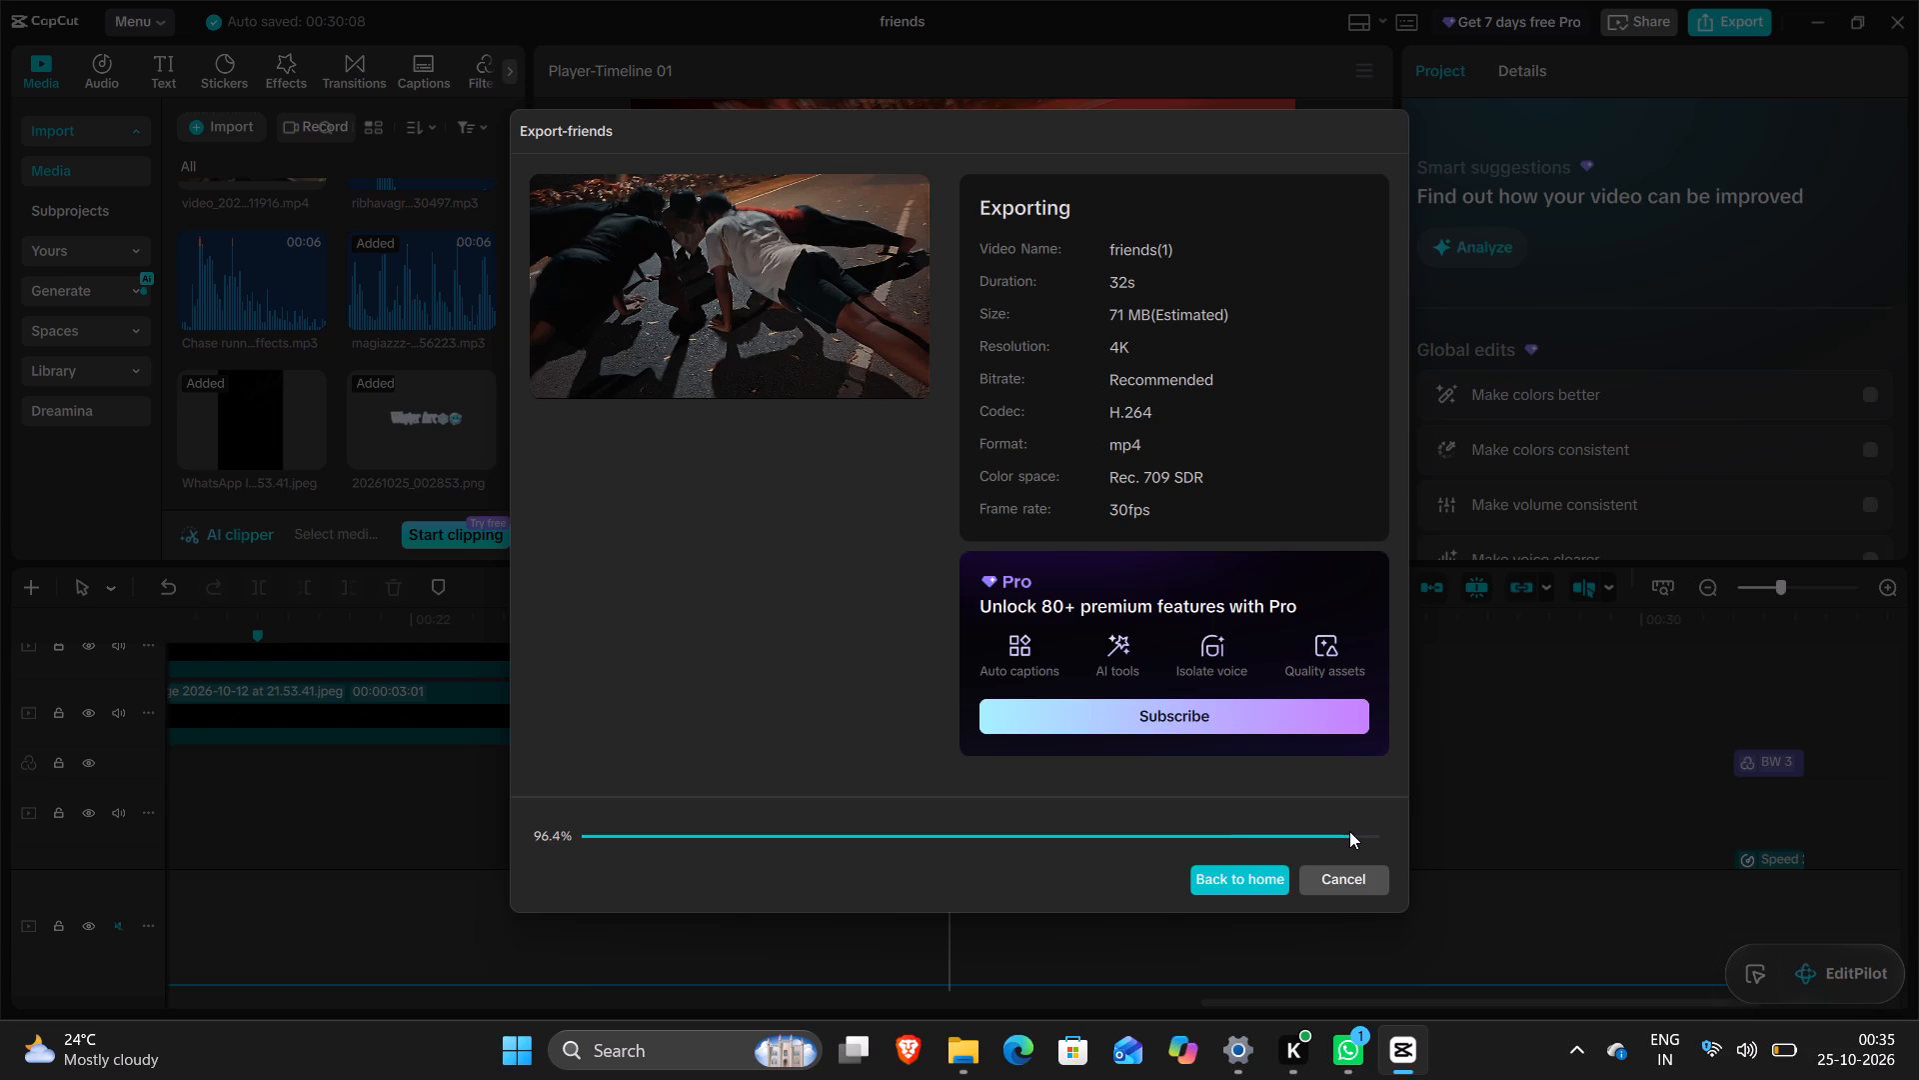
scroll(1639, 778, "up", 1)
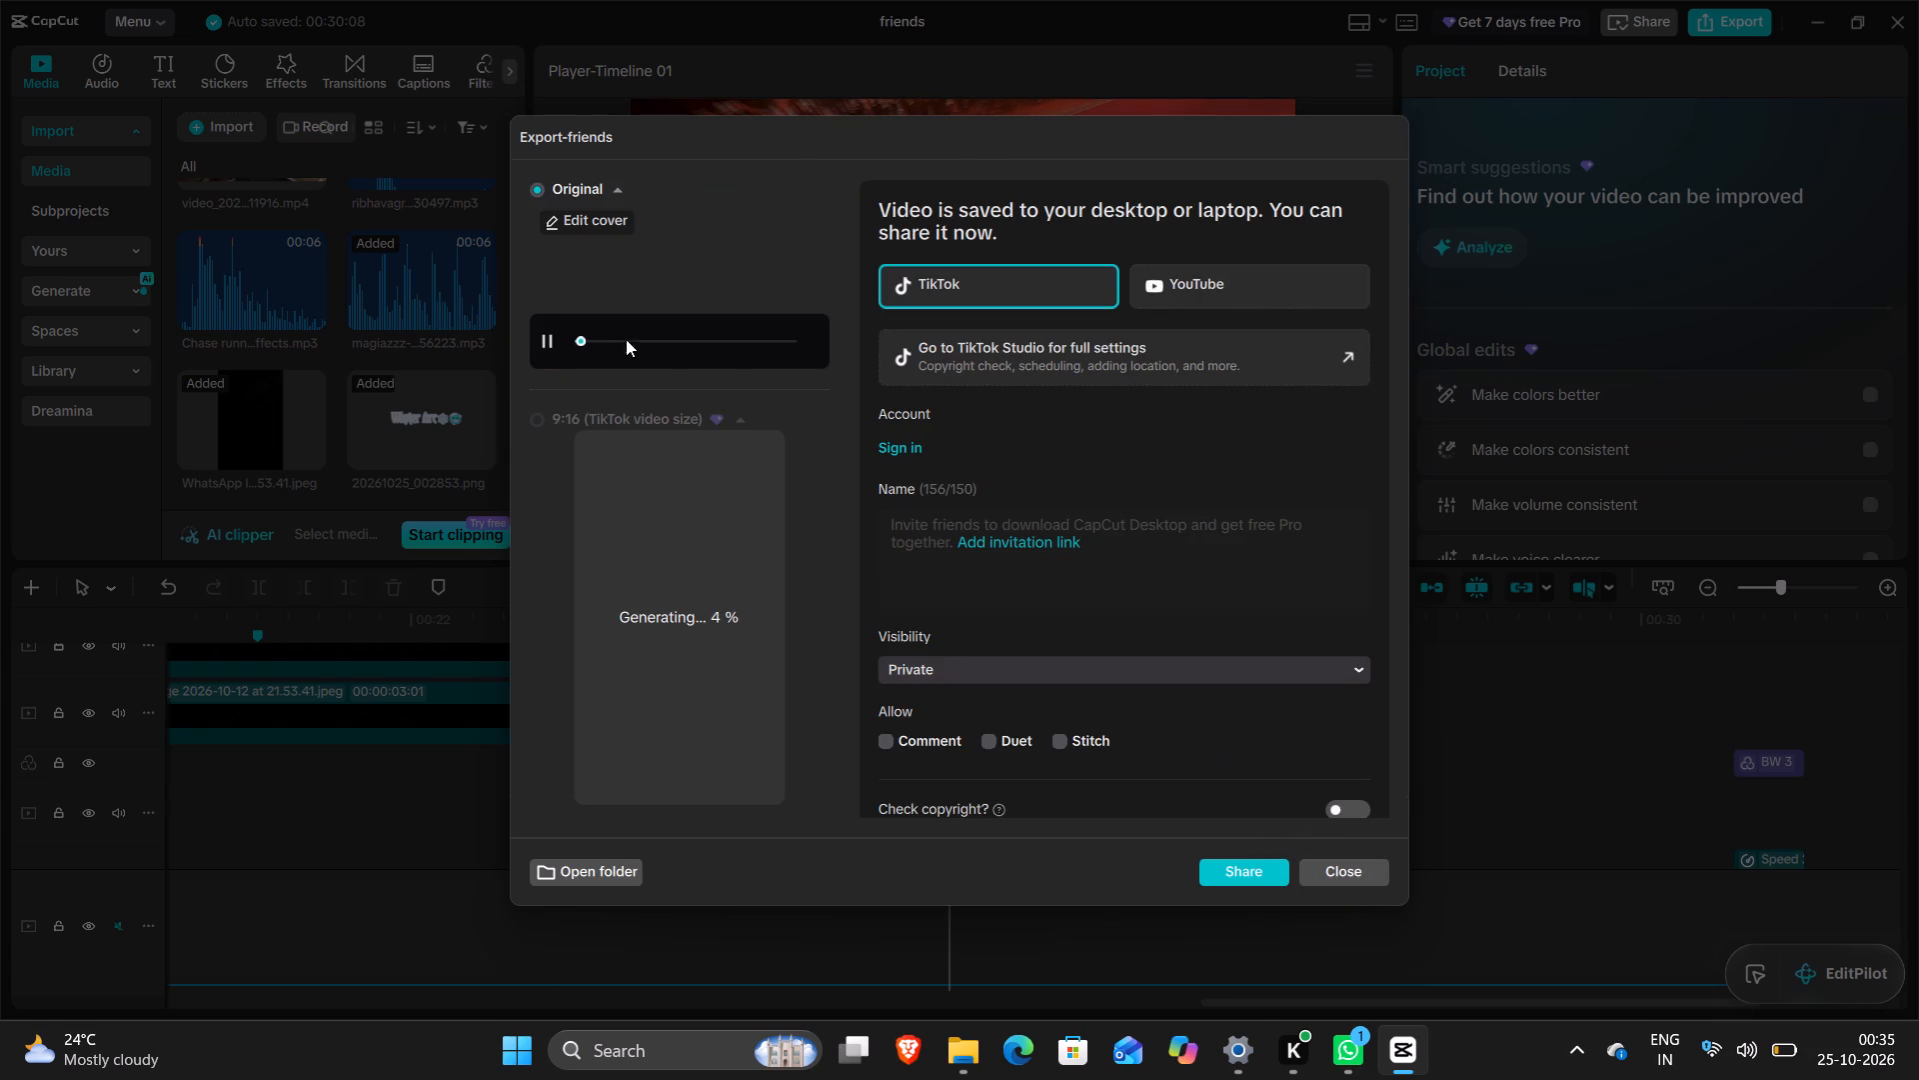
left_click(550, 332)
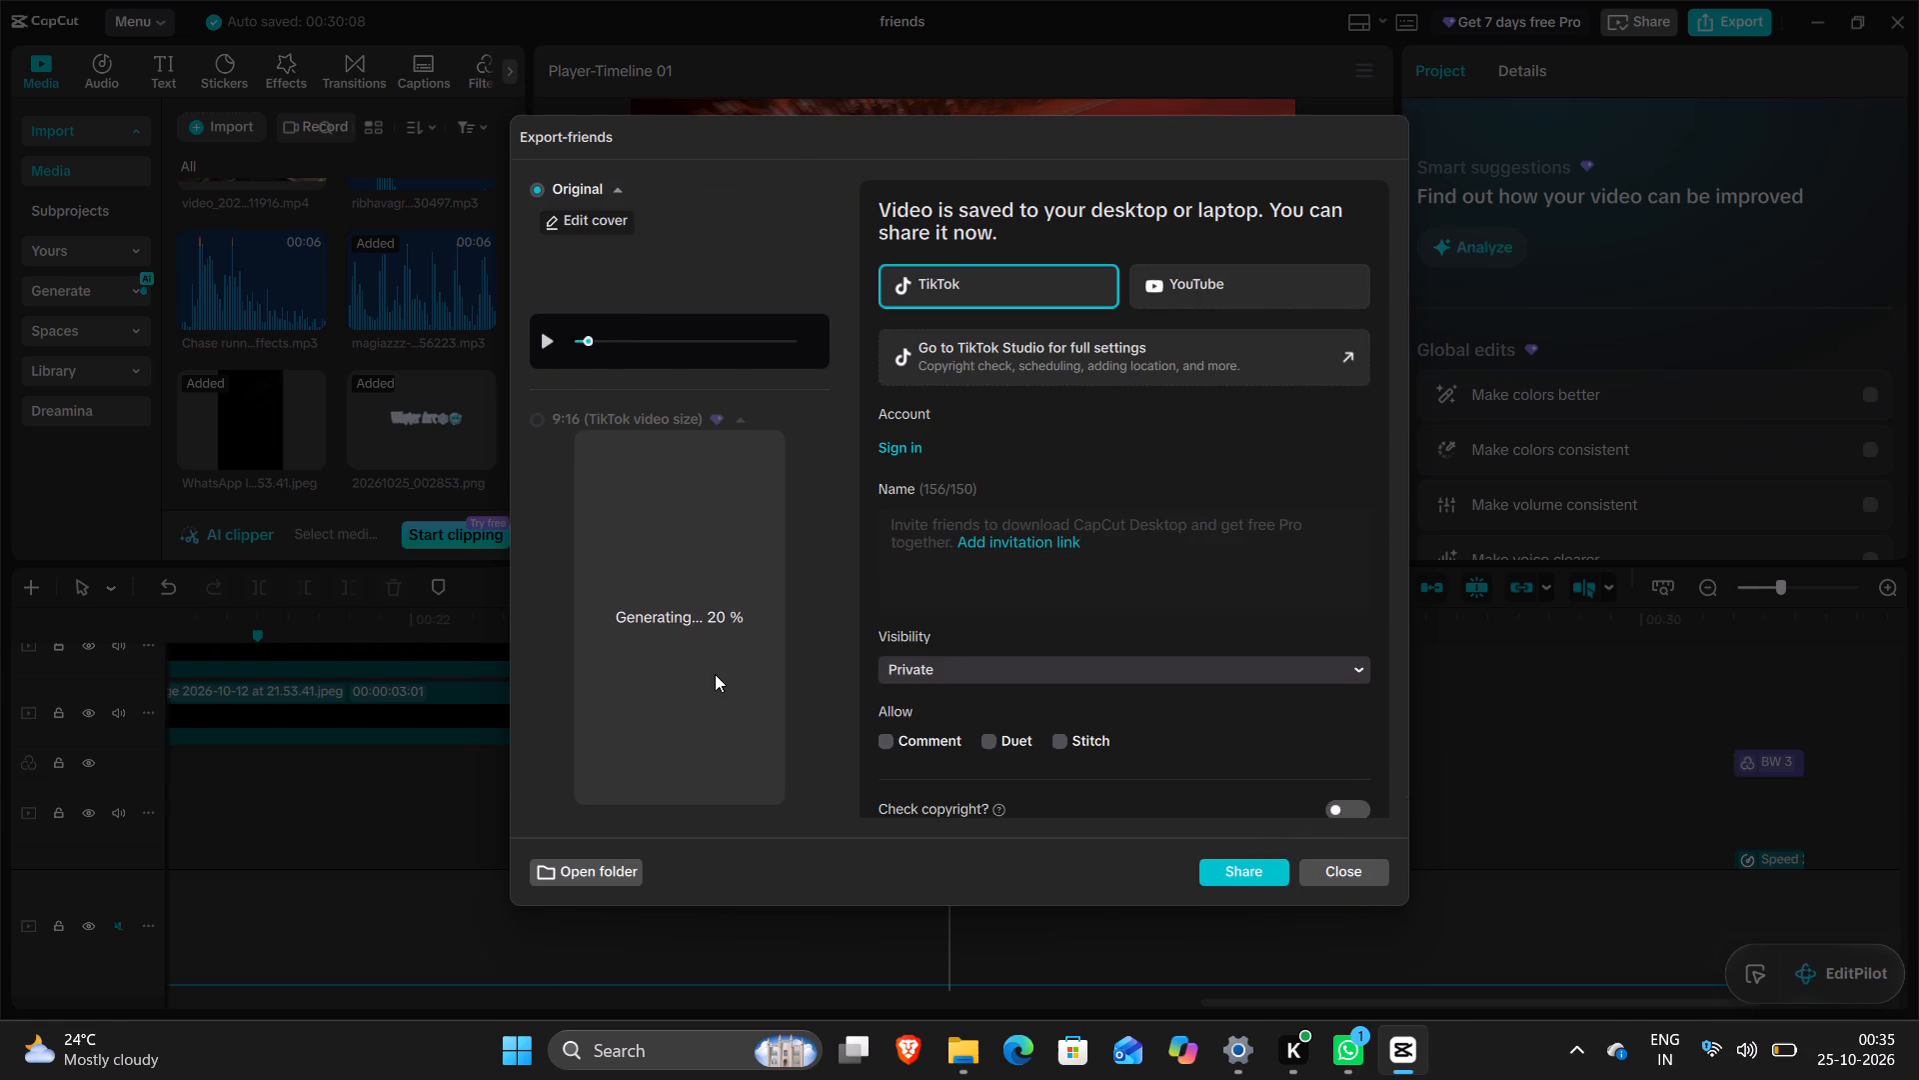
left_click(1333, 868)
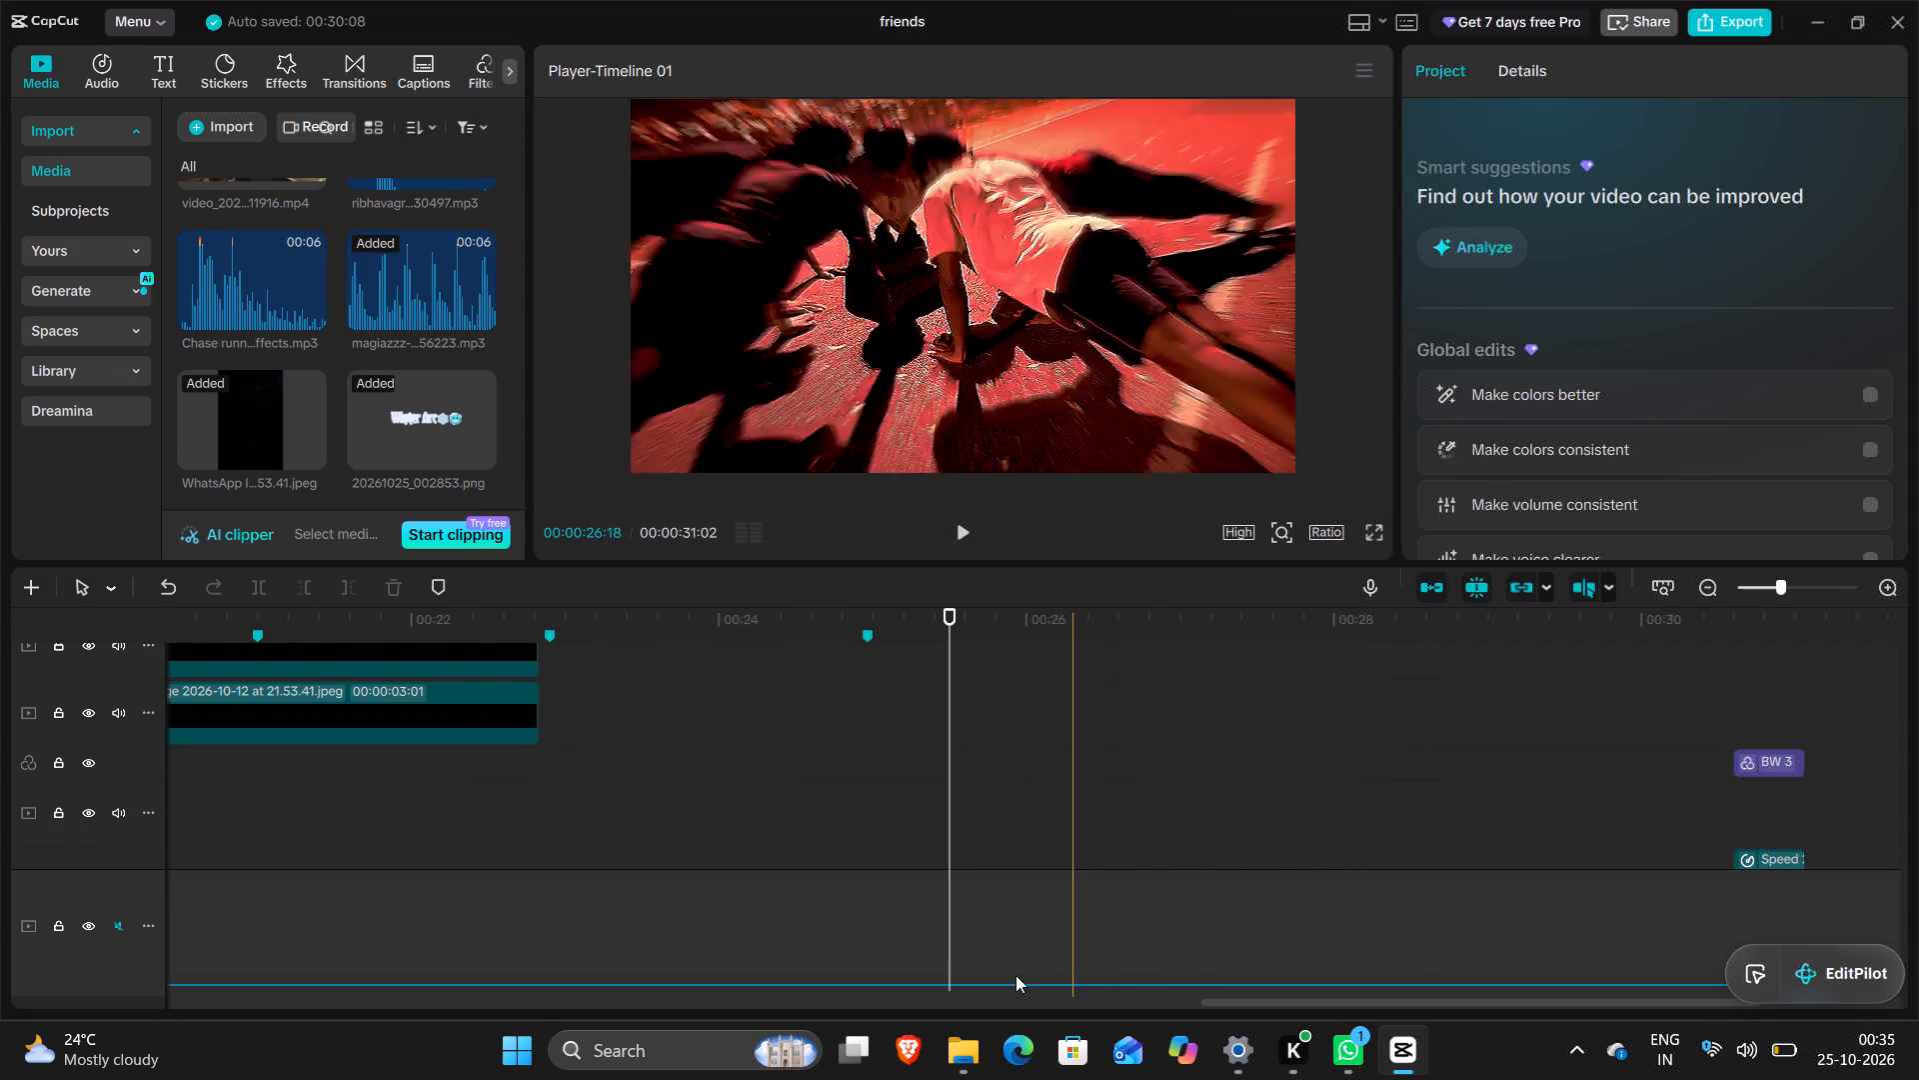
Switch to the yuva edits folder, play the exported friends(1) video, and skim through it to the end.
left_click(967, 1035)
double_click(649, 408)
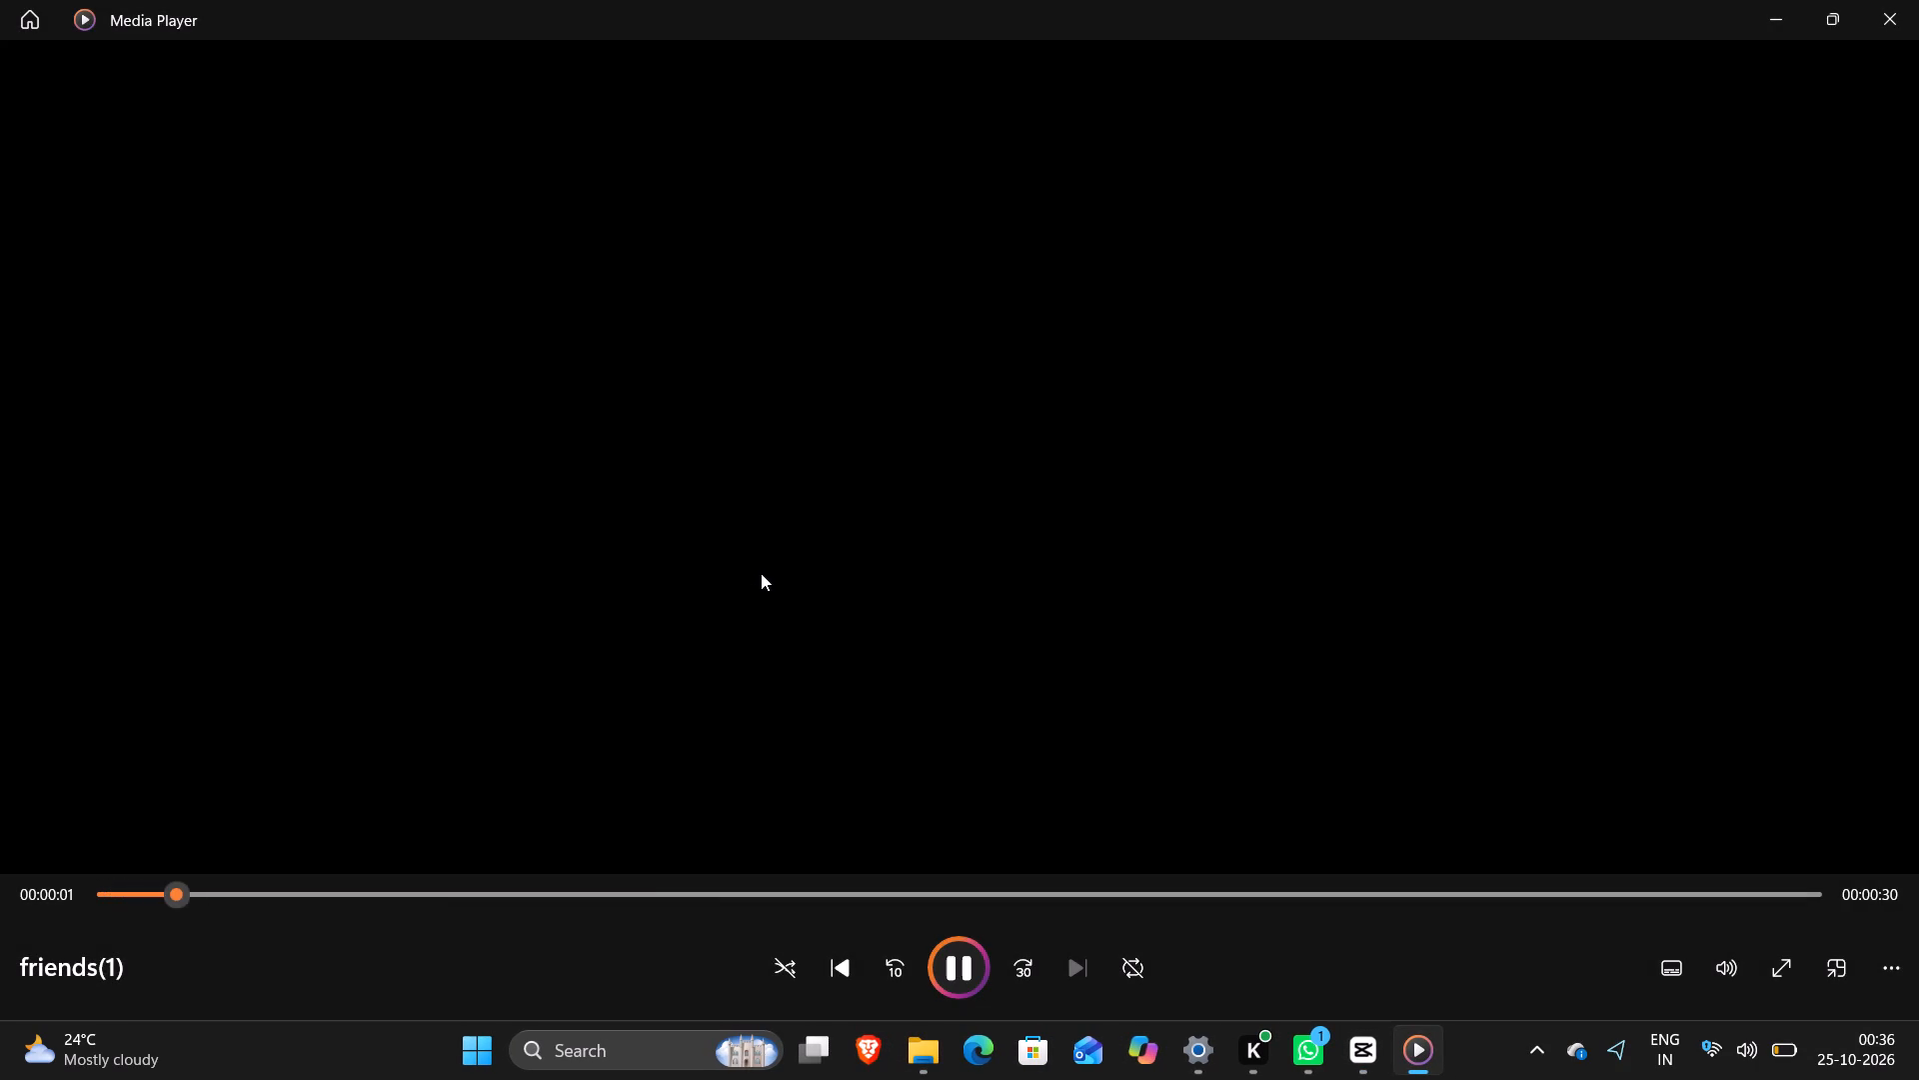
left_click(1918, 0)
double_click(794, 408)
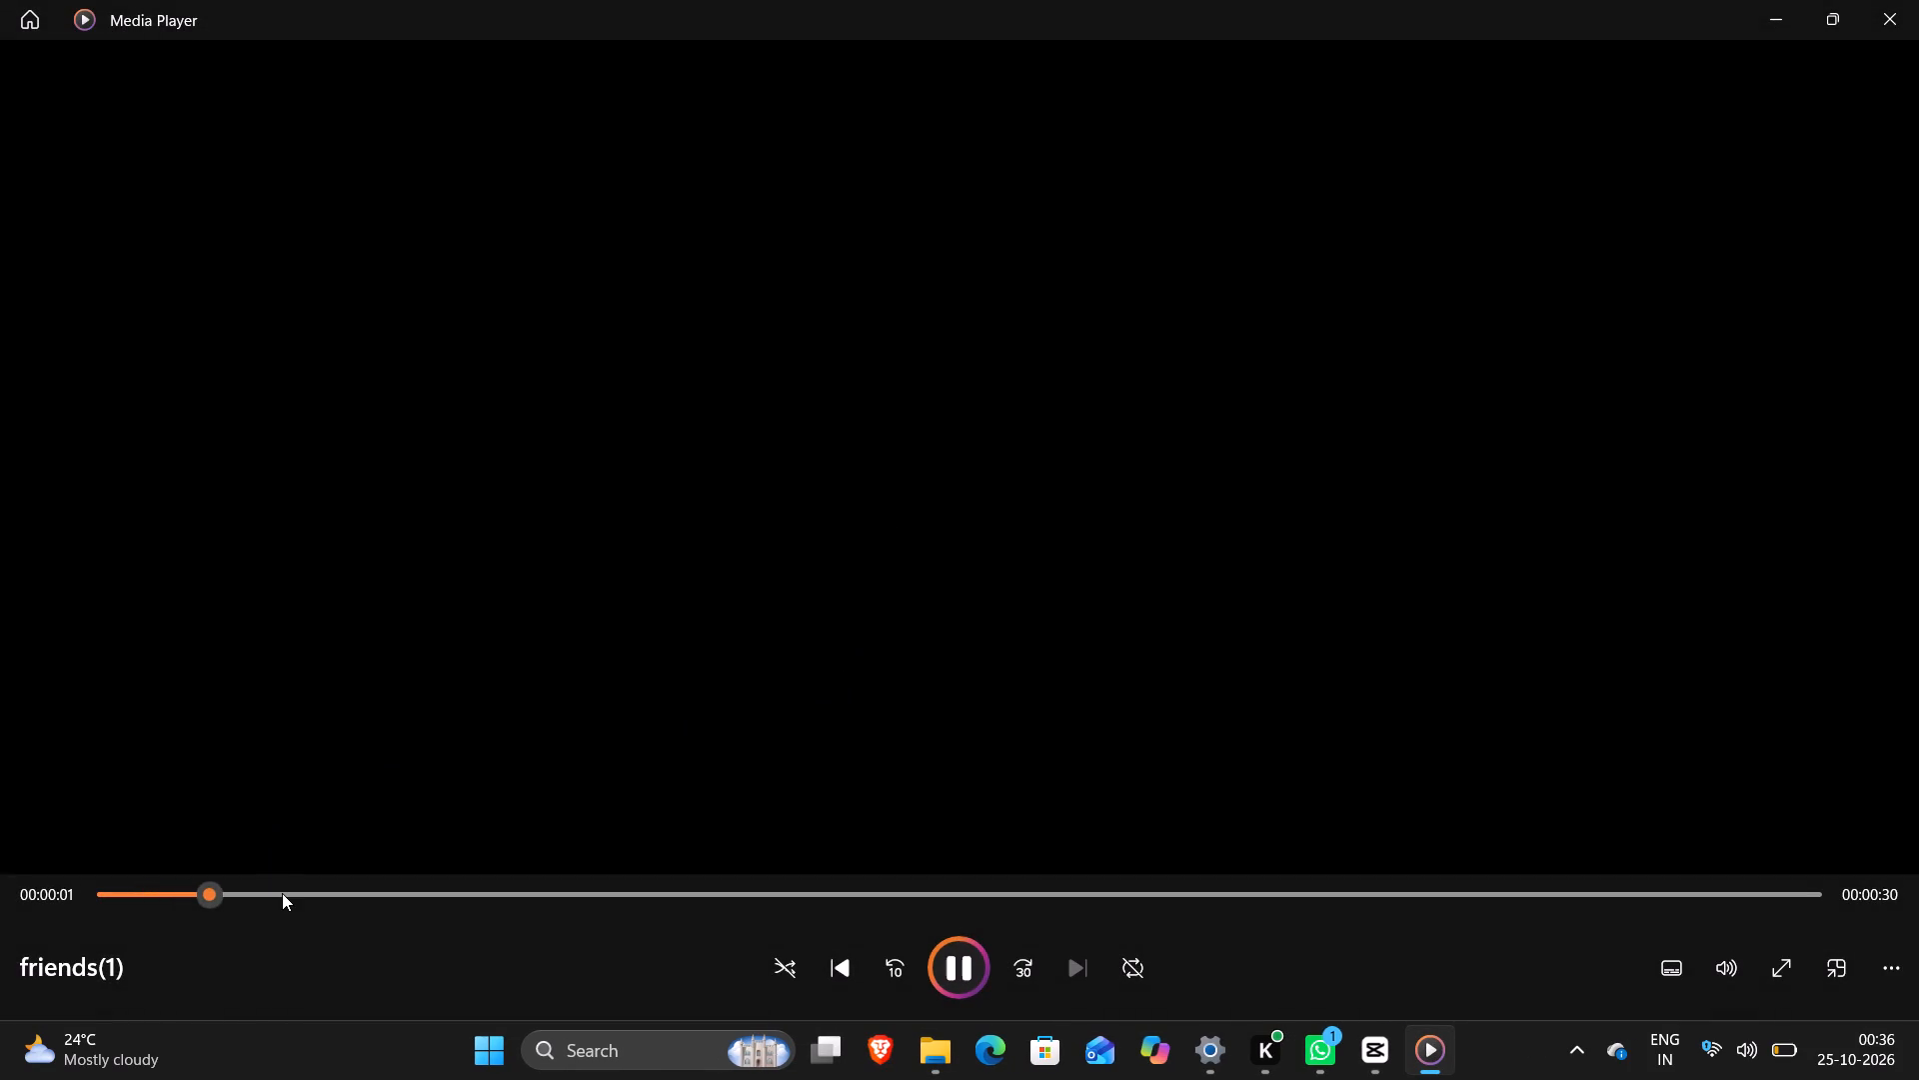
left_click(355, 914)
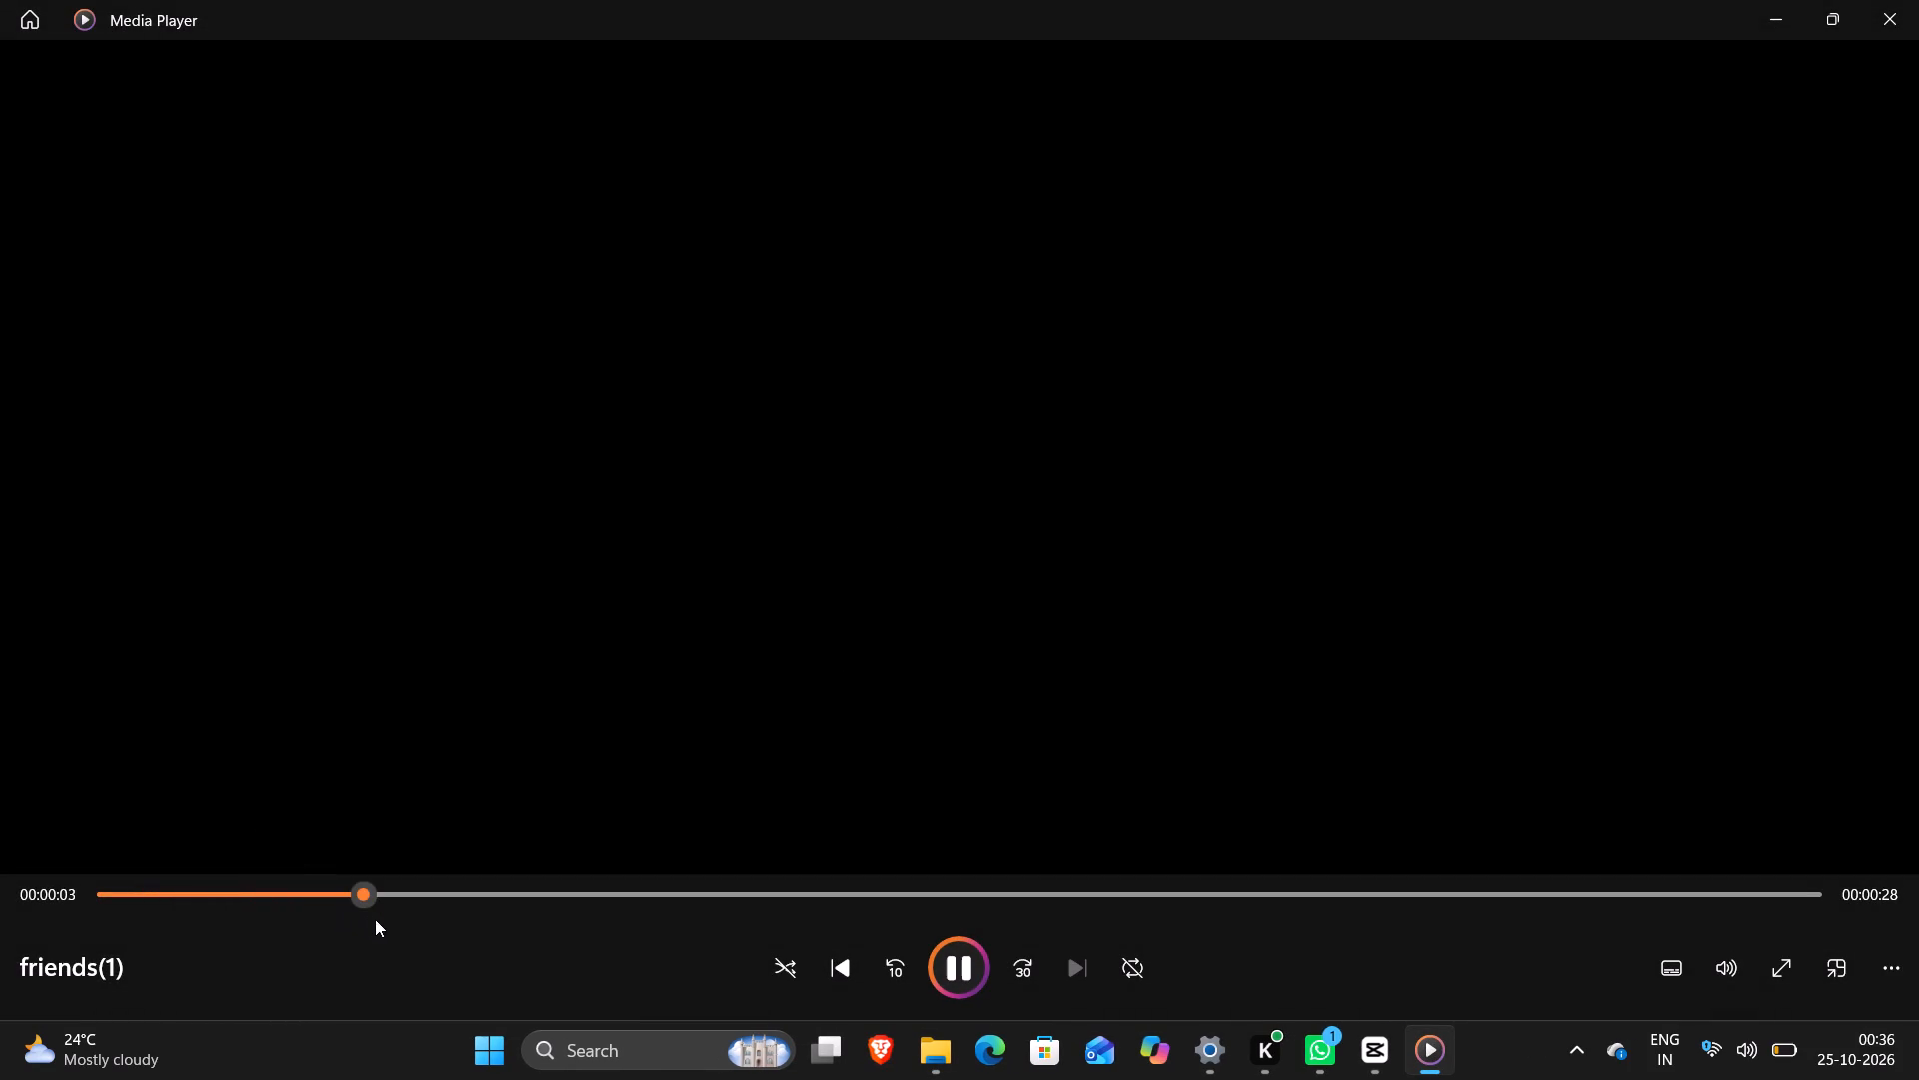
left_click_drag(539, 908, 564, 908)
left_click_drag(720, 903, 781, 903)
left_click_drag(1200, 903, 1258, 908)
left_click_drag(1457, 887, 1535, 885)
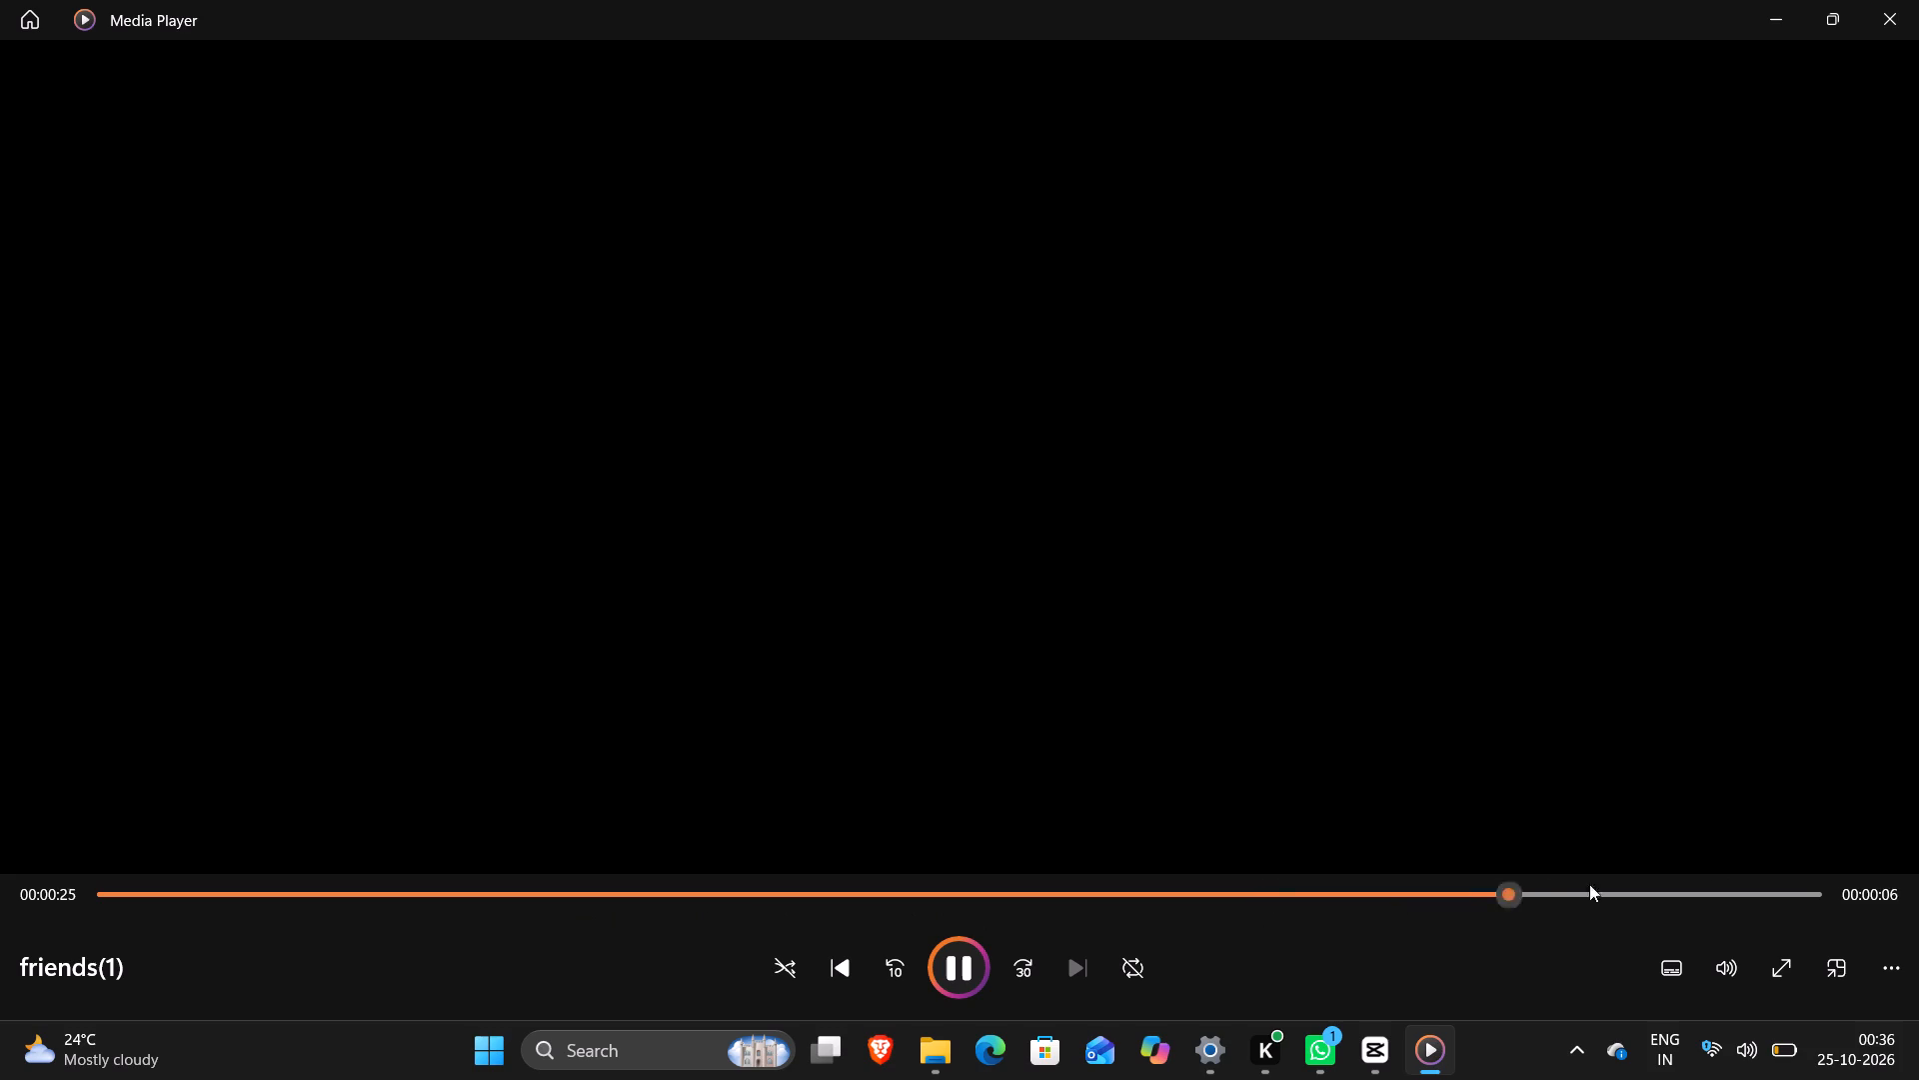
left_click_drag(1726, 870, 1773, 870)
left_click(1811, 895)
left_click(1918, 0)
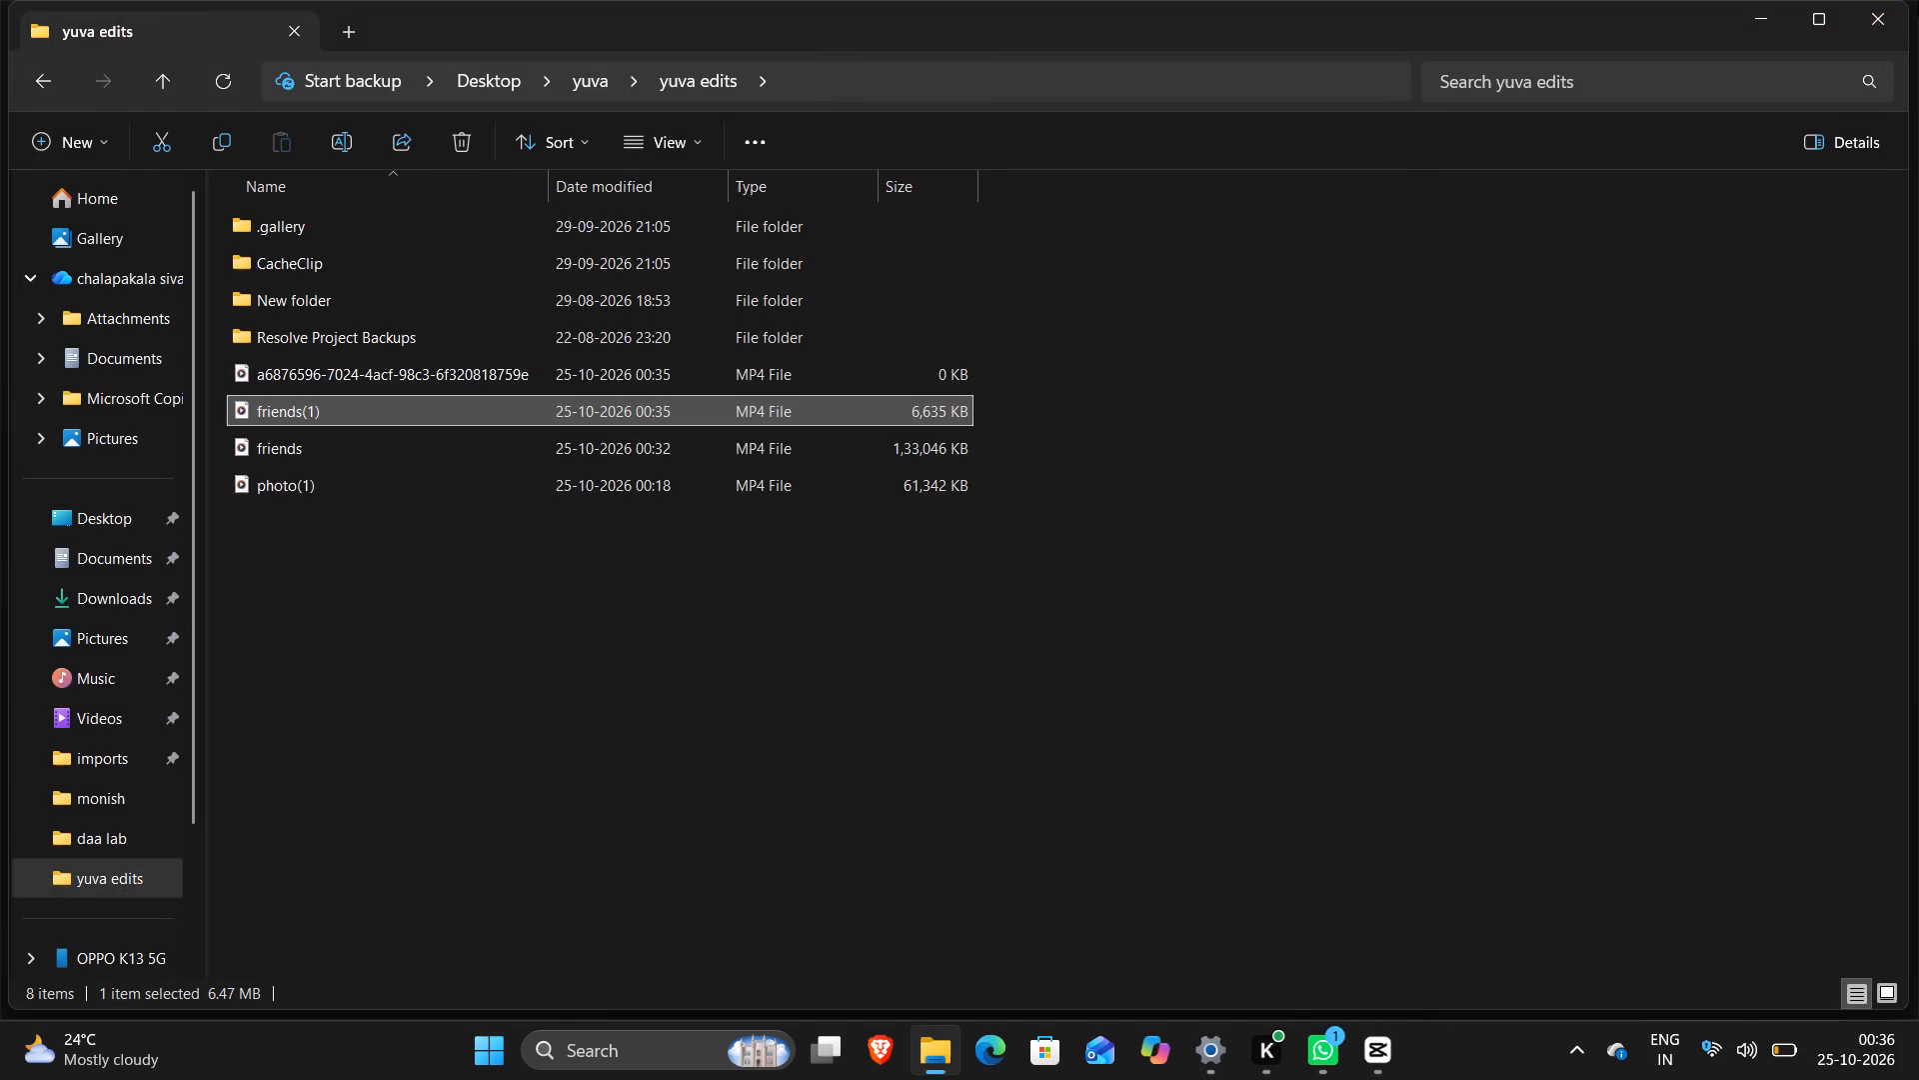
Reopen friends(1), check its playback from about 00:00:25 and 00:00:27, and close the player.
double_click(875, 411)
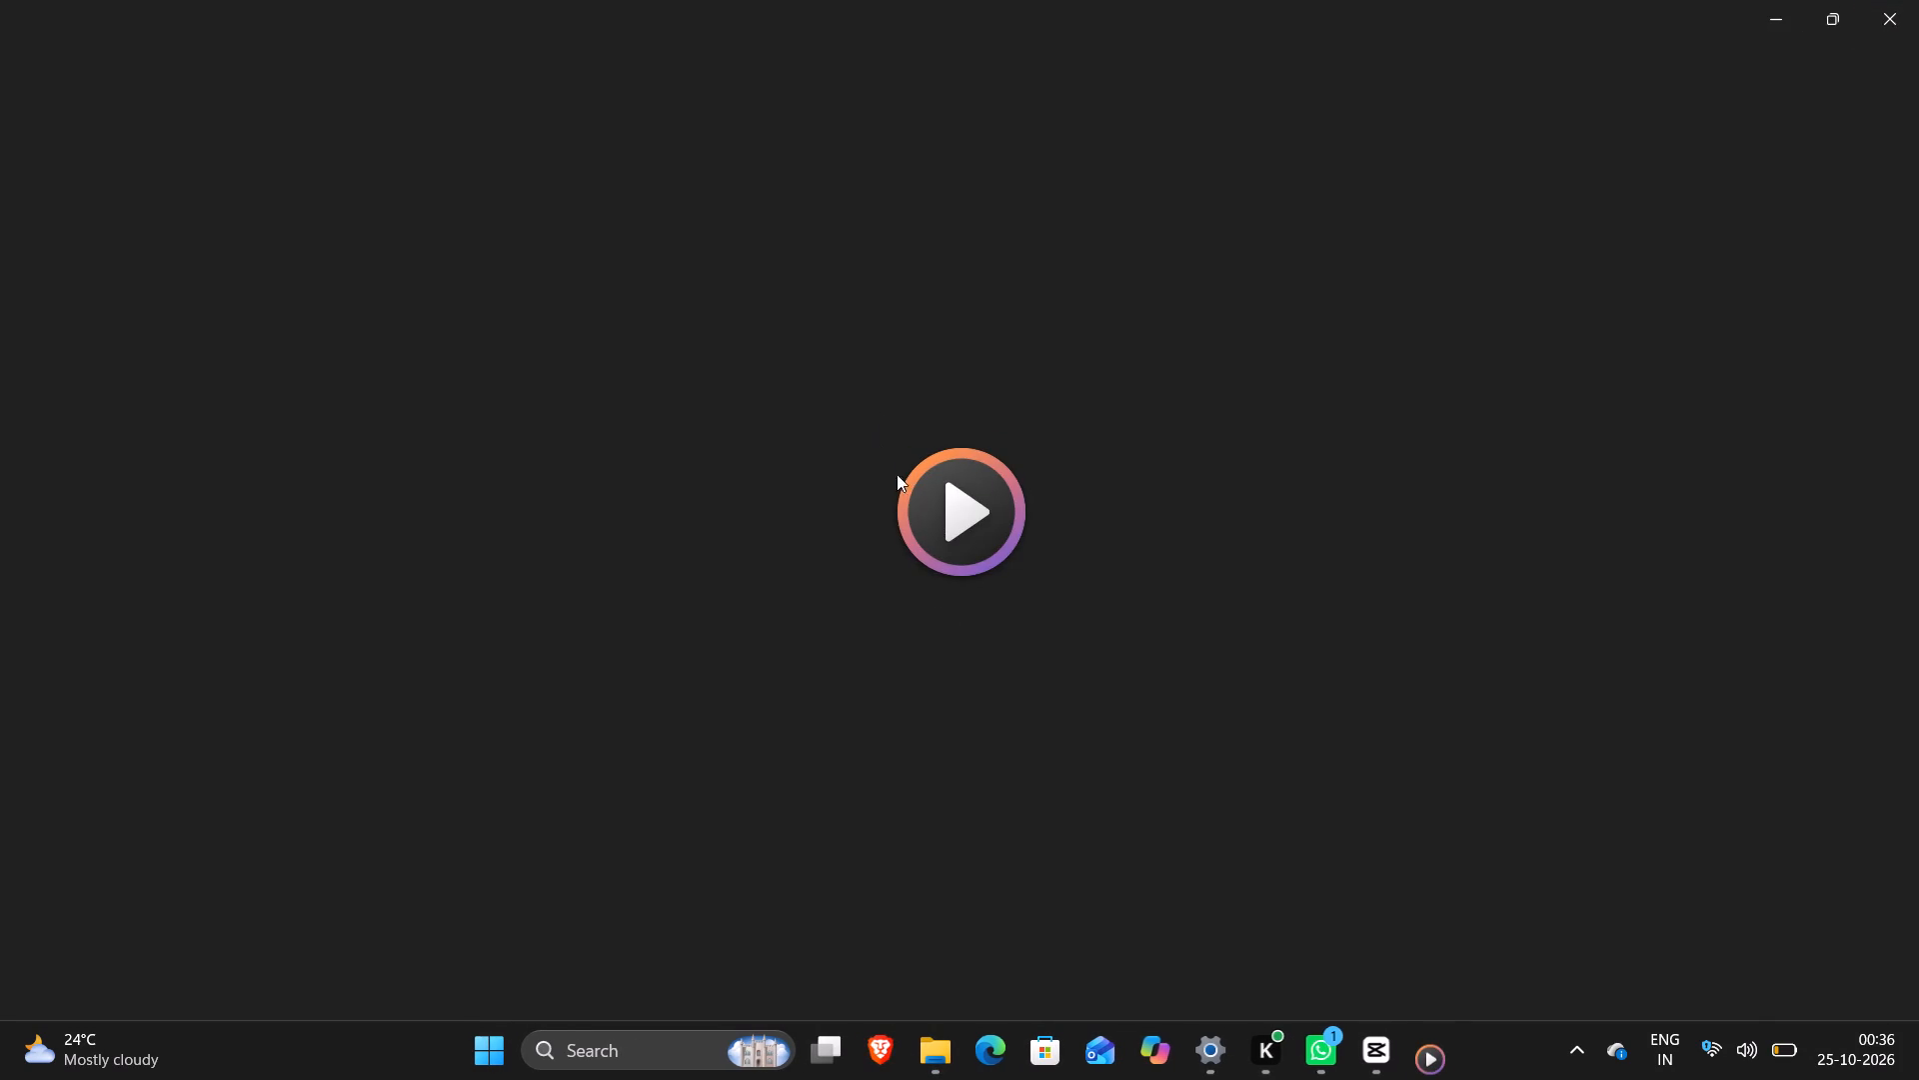
left_click(1429, 889)
left_click(1522, 895)
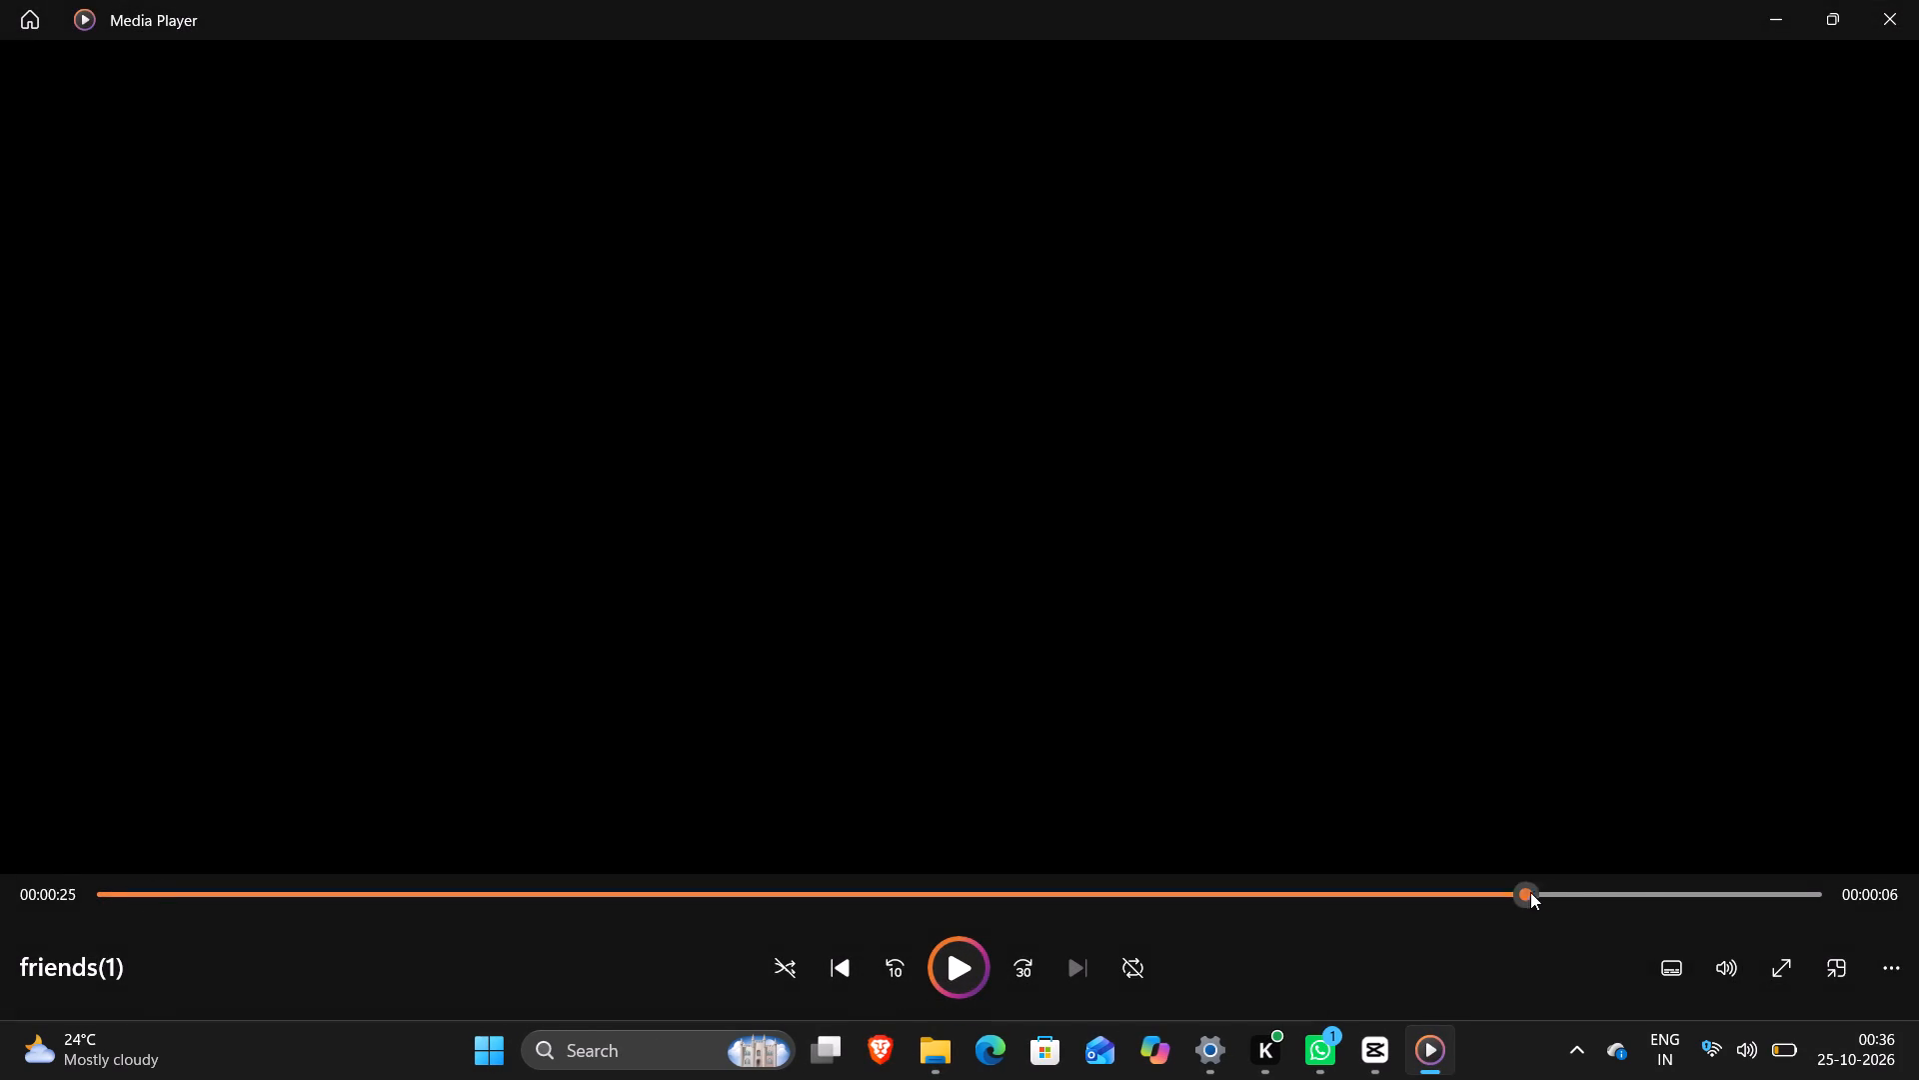
left_click(1646, 889)
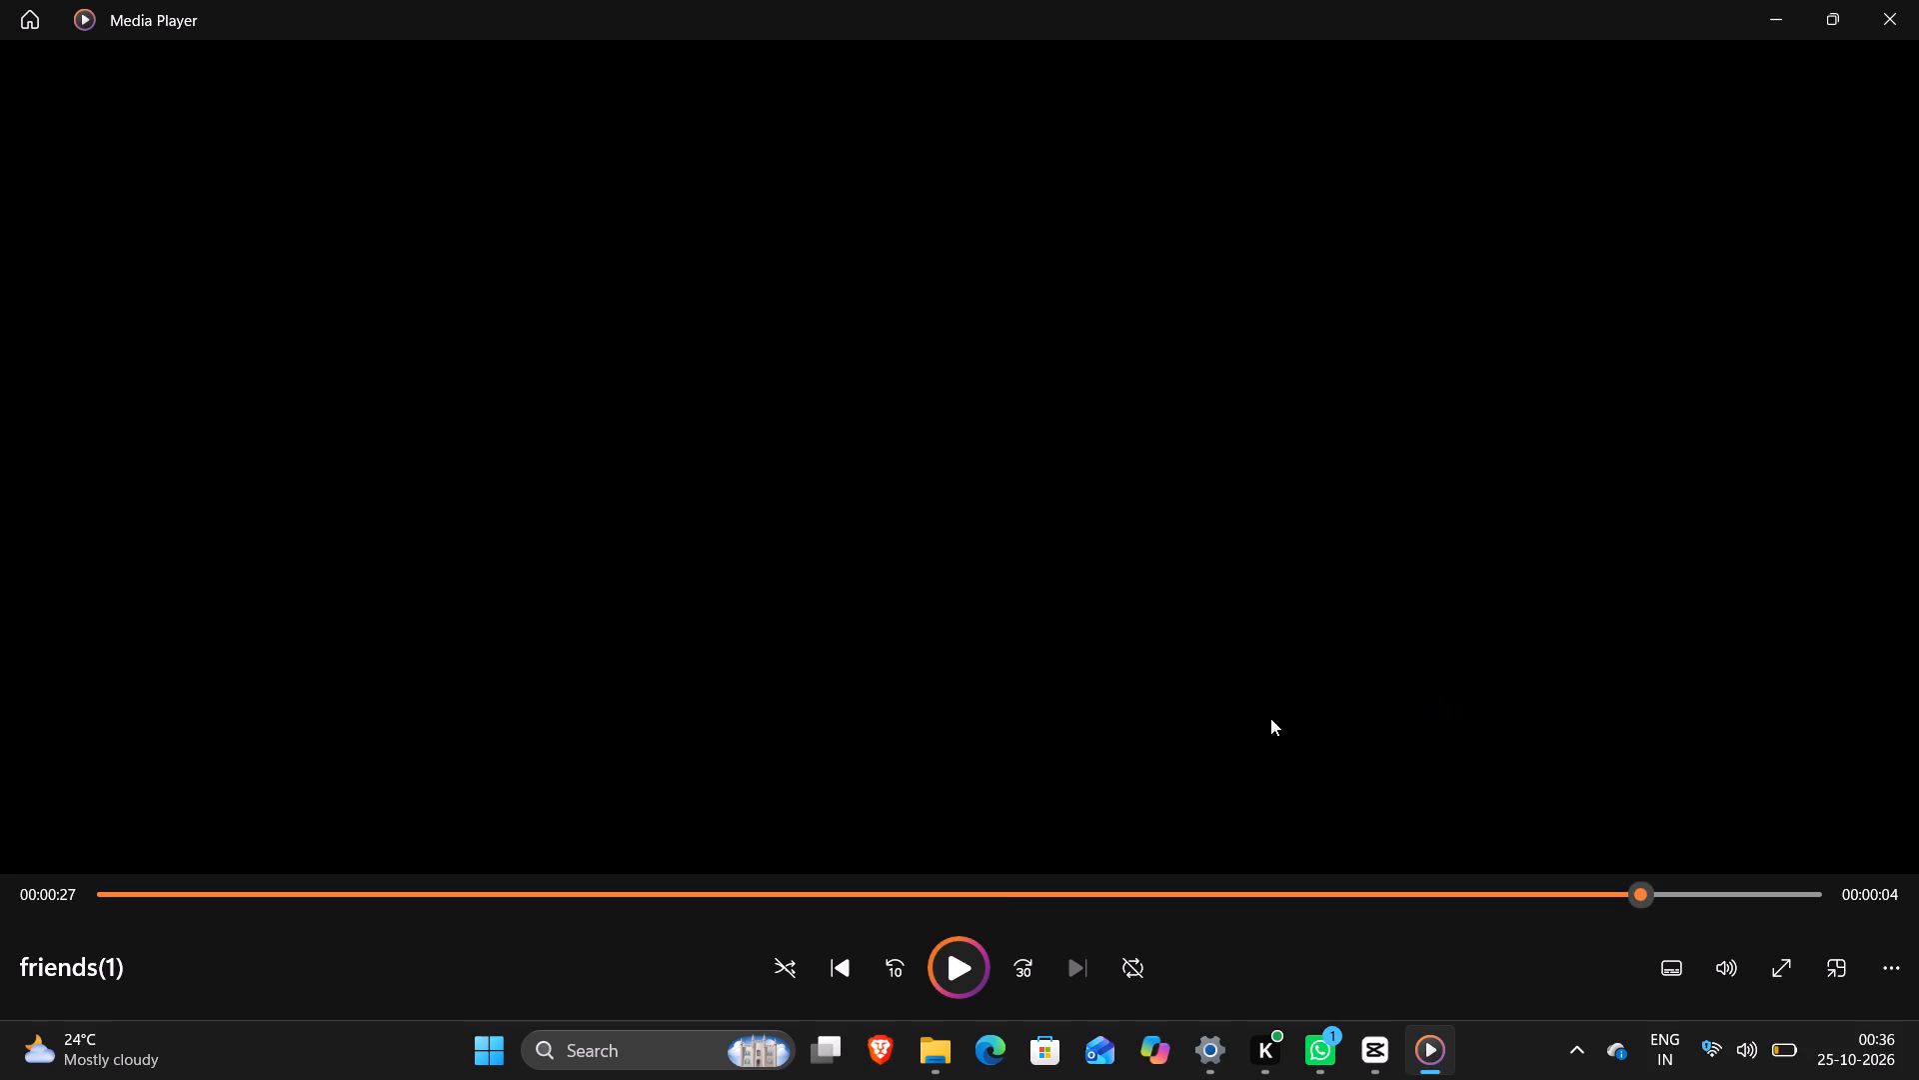
left_click(959, 991)
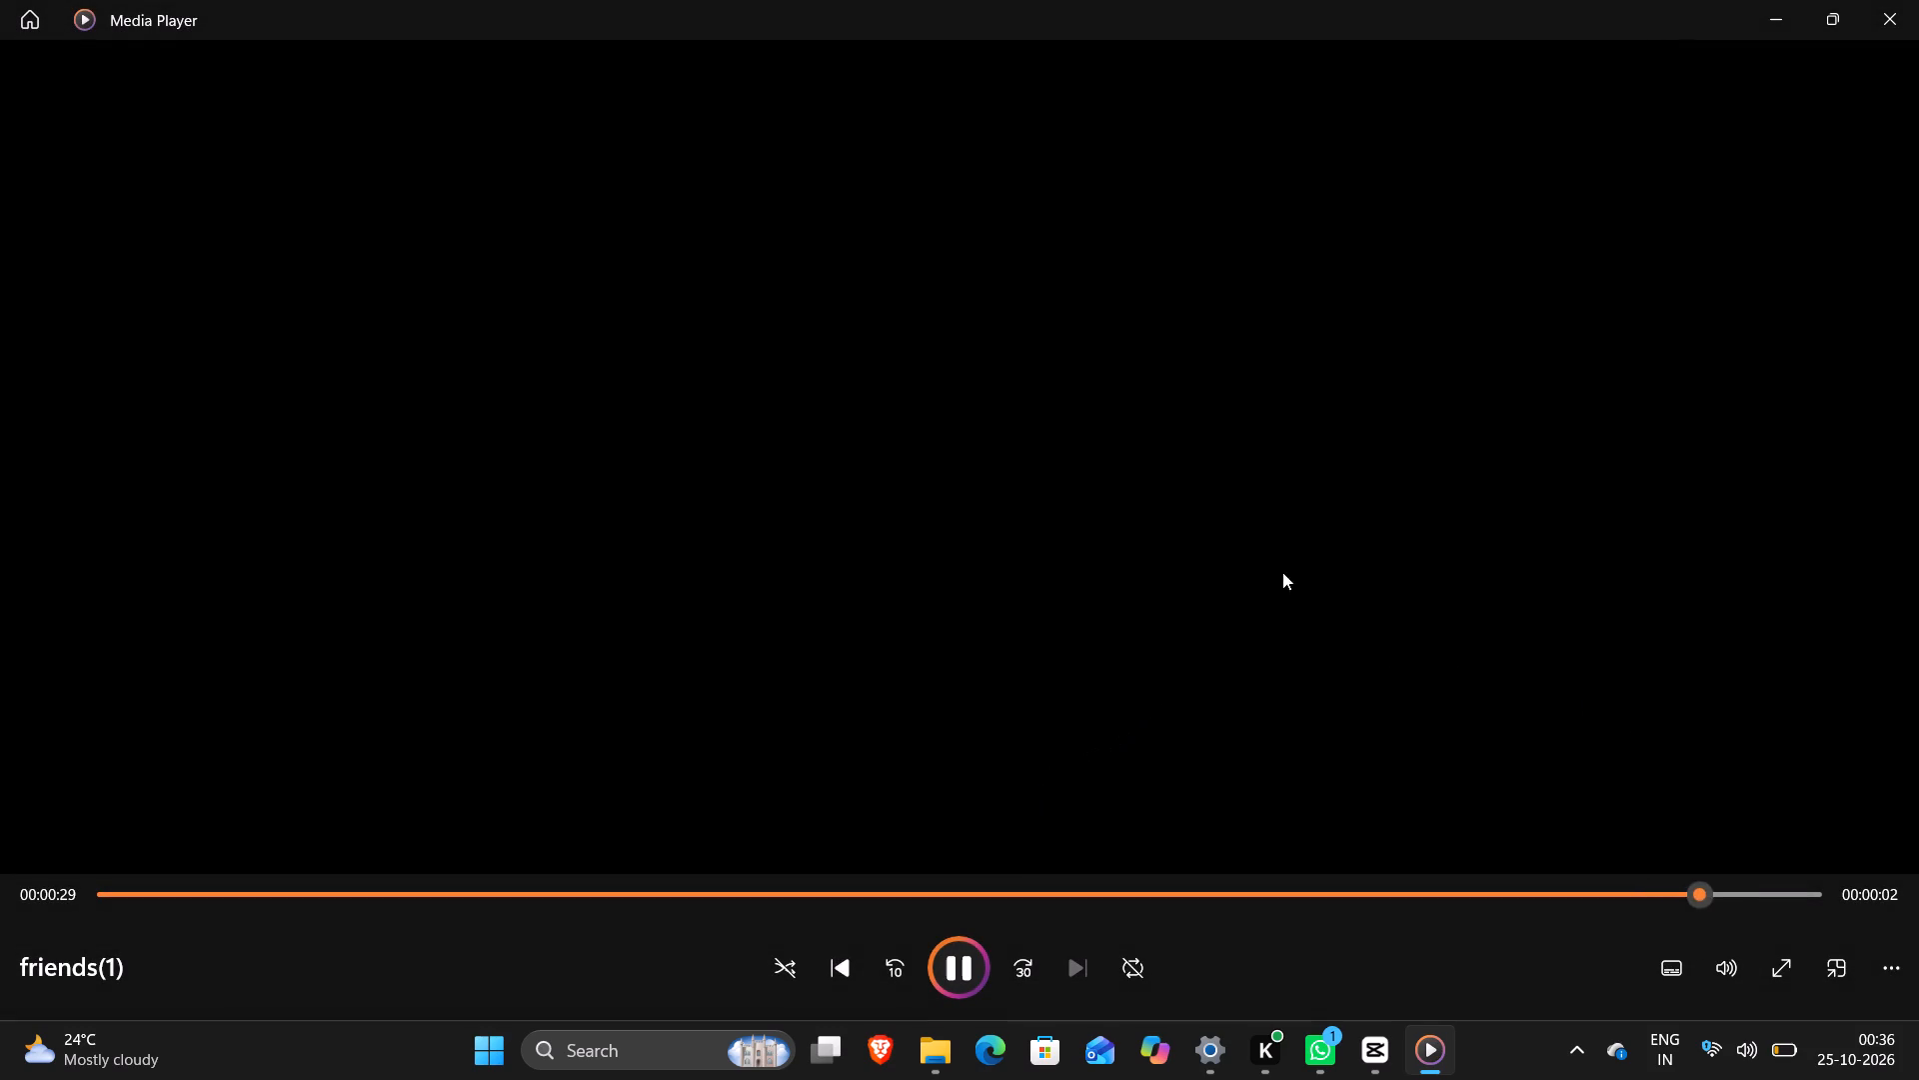
left_click(1915, 0)
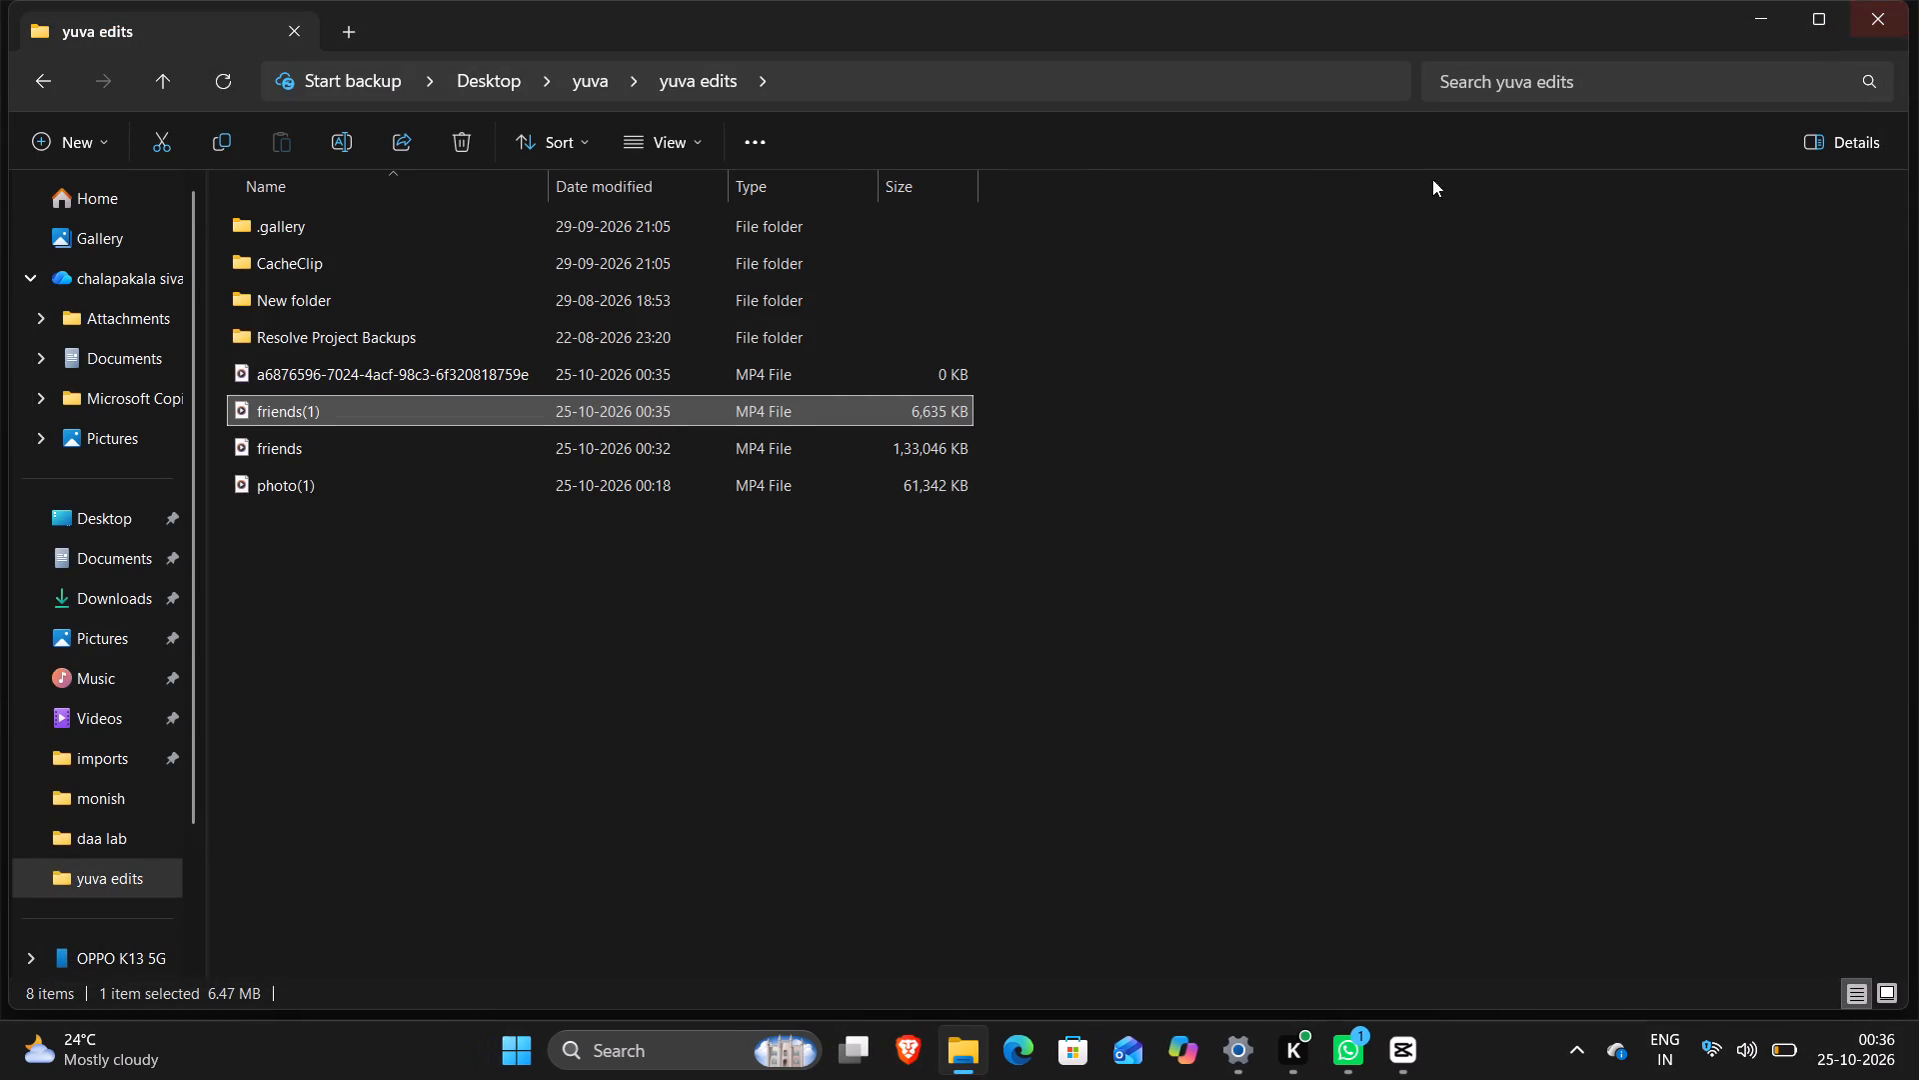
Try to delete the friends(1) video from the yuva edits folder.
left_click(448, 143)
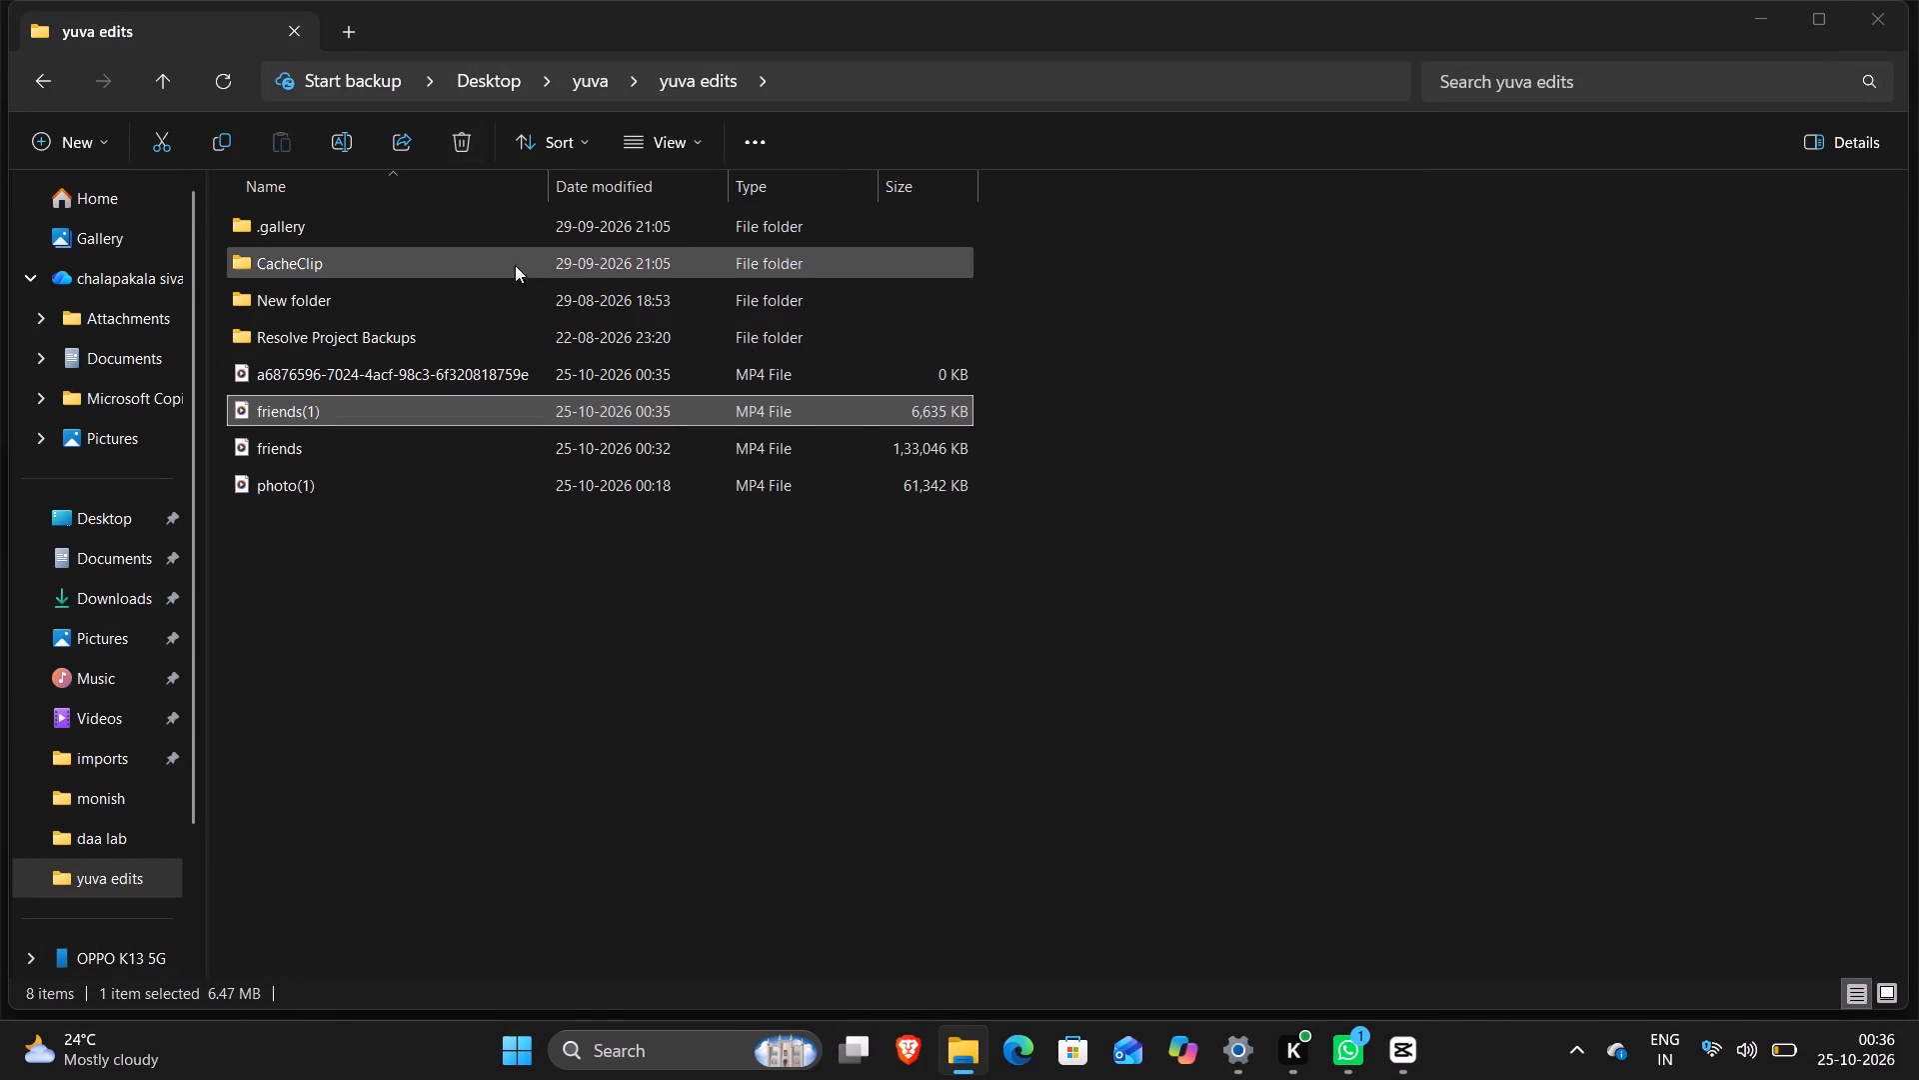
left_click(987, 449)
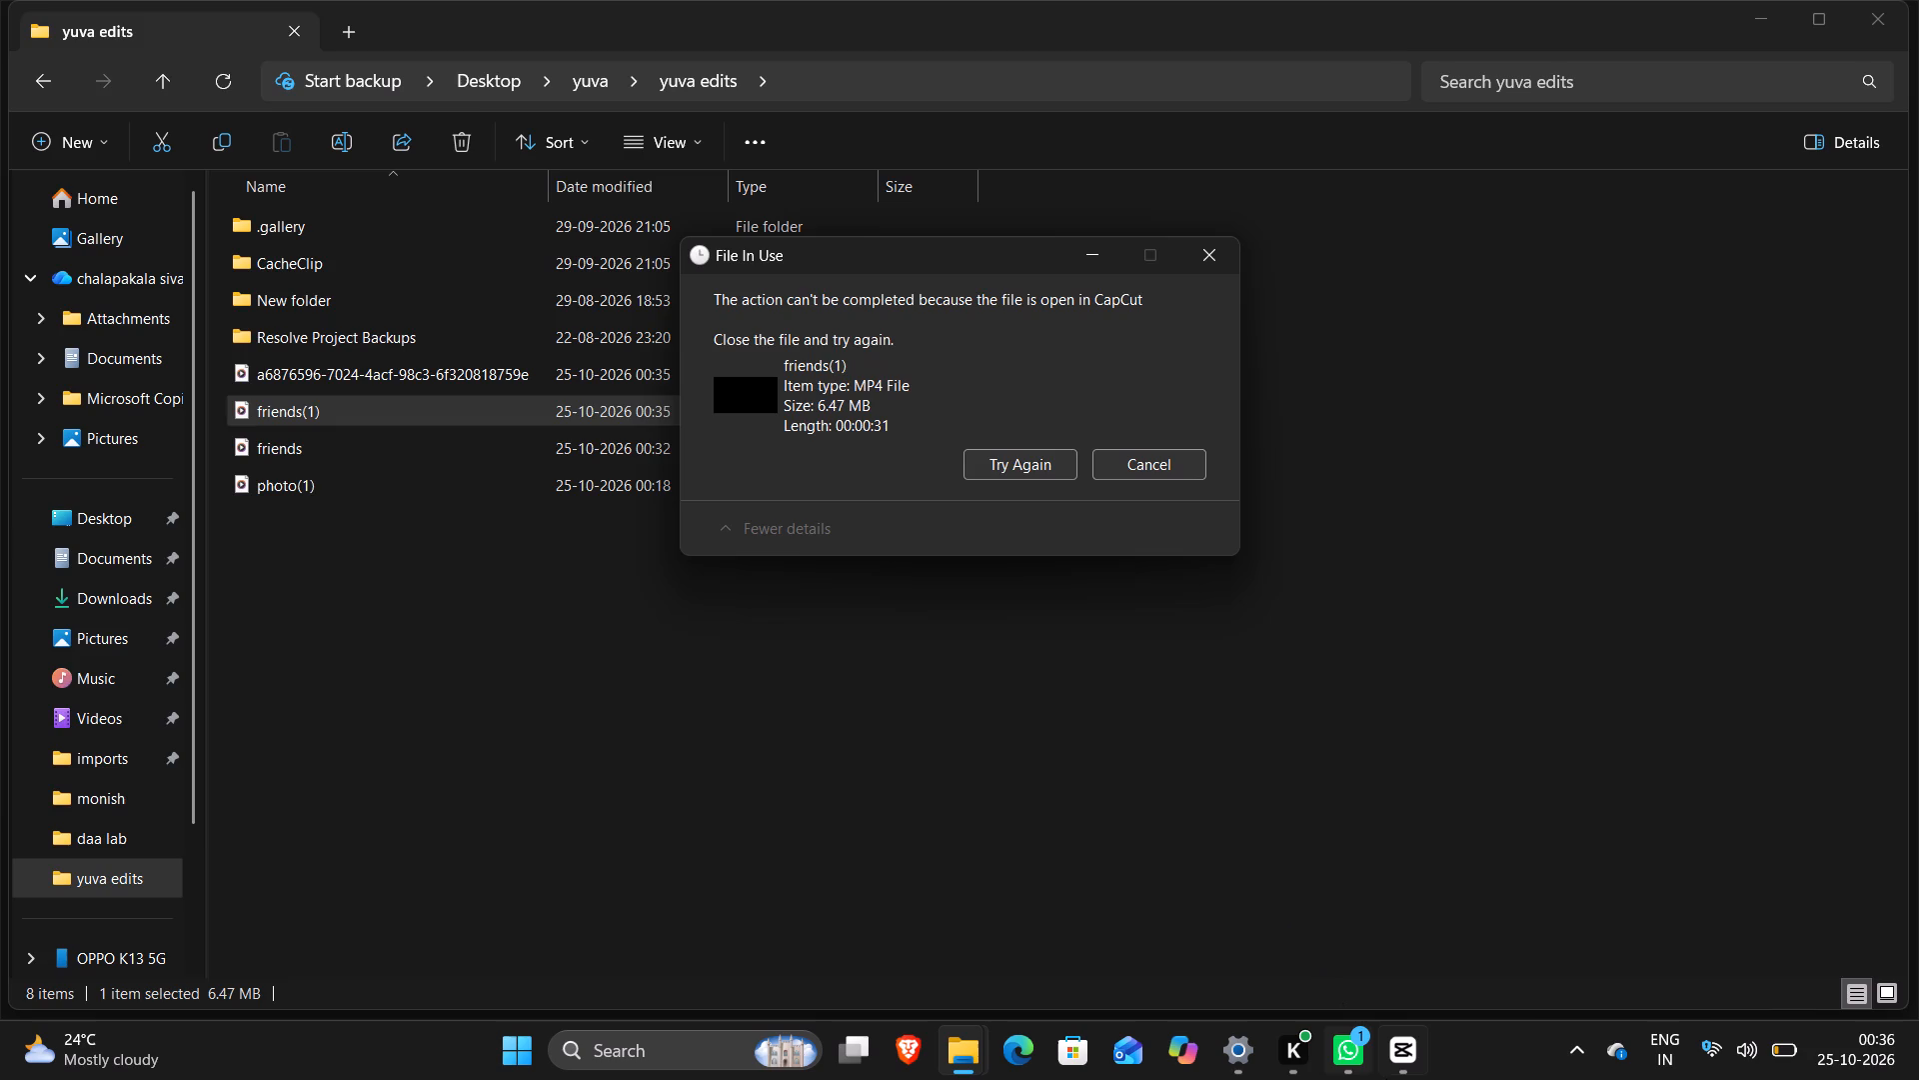
Switch to CapCut, close the friends project, and minimise the home window.
left_click(1423, 1061)
left_click(1918, 0)
left_click(1896, 32)
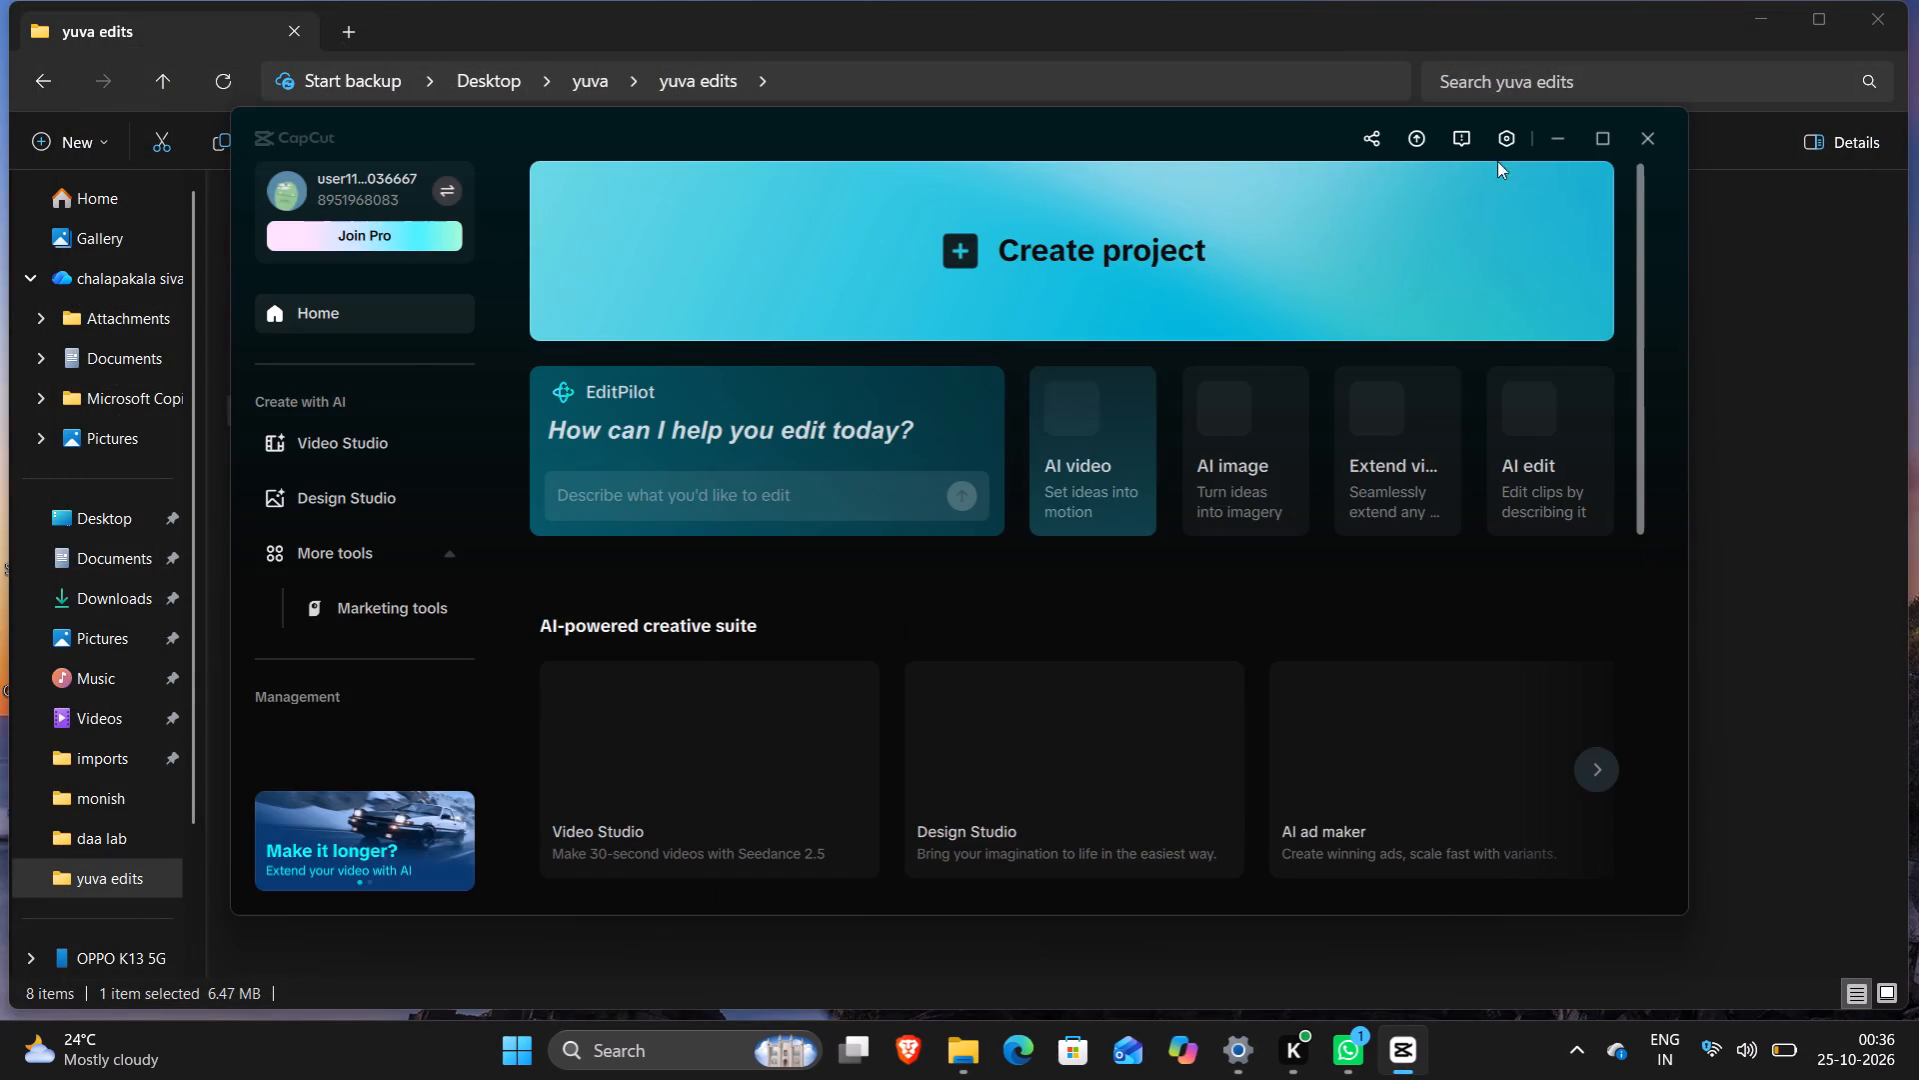
left_click(1559, 127)
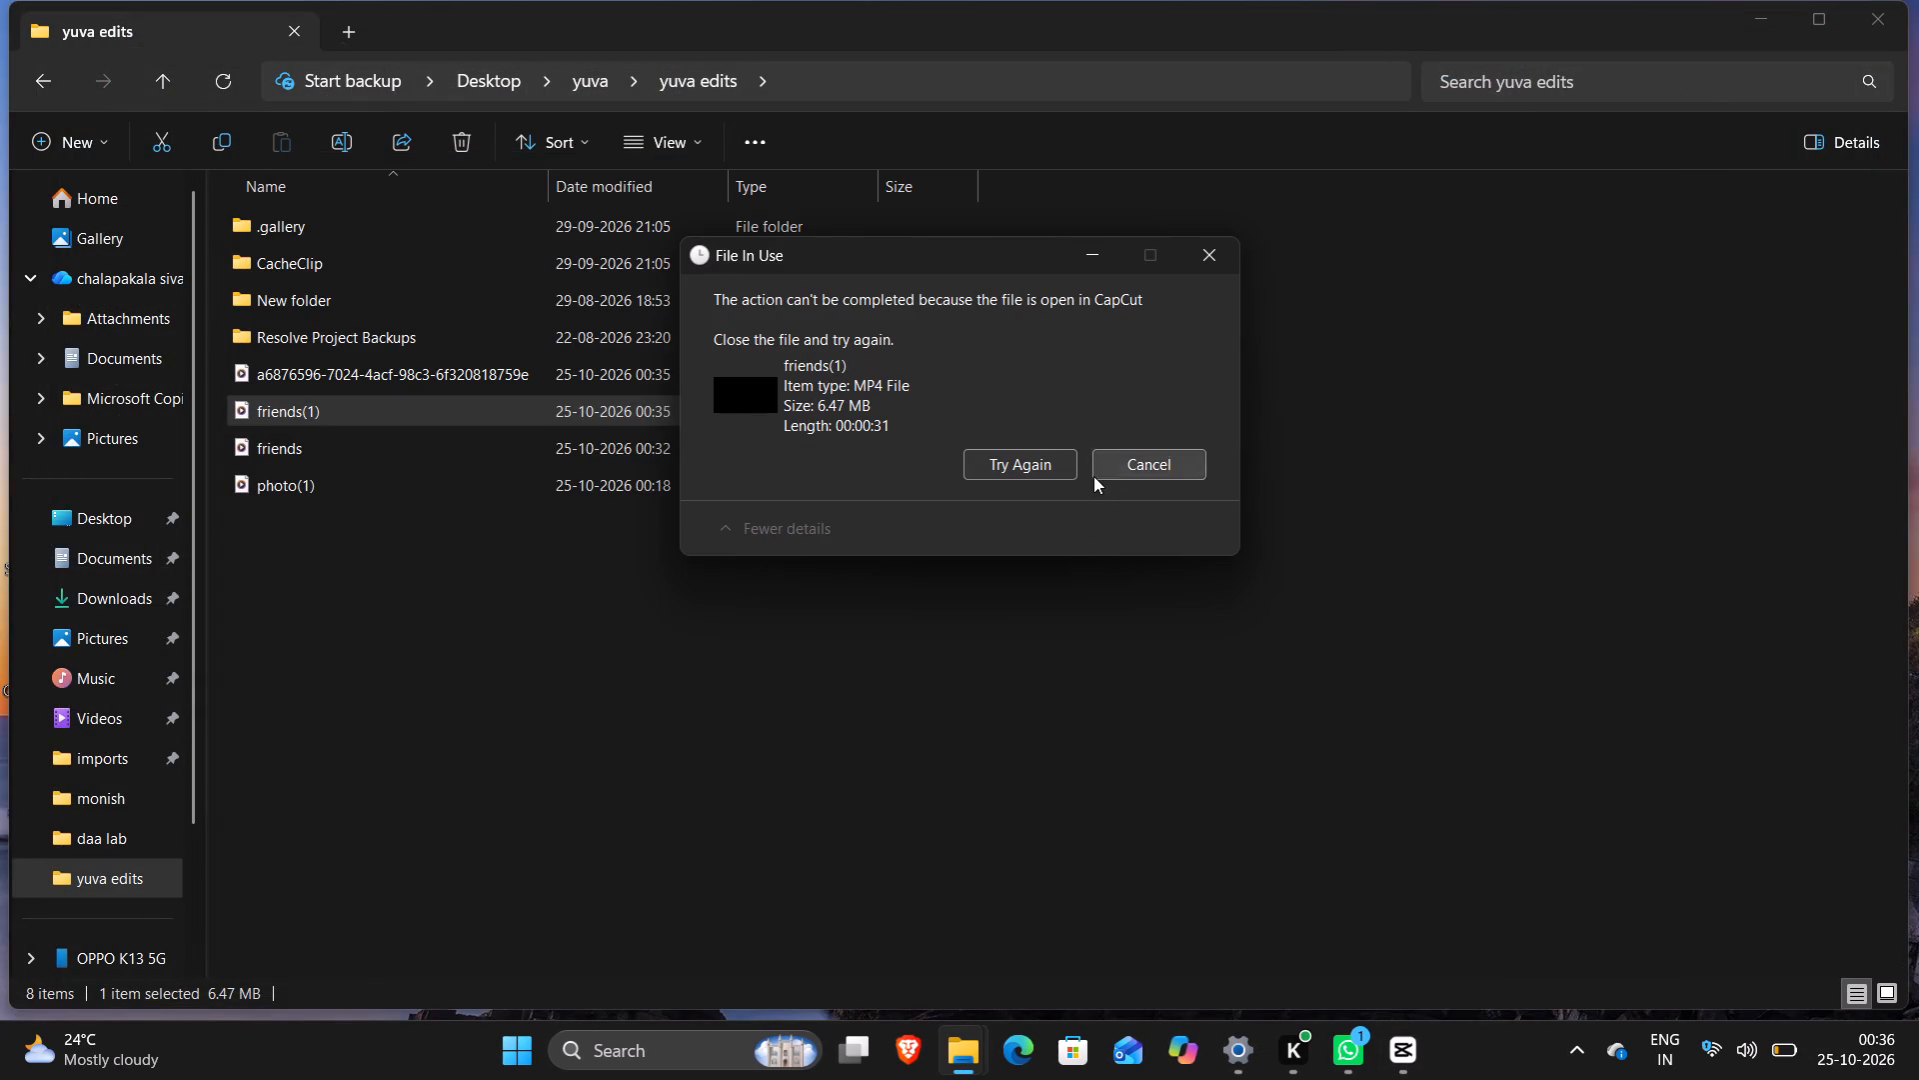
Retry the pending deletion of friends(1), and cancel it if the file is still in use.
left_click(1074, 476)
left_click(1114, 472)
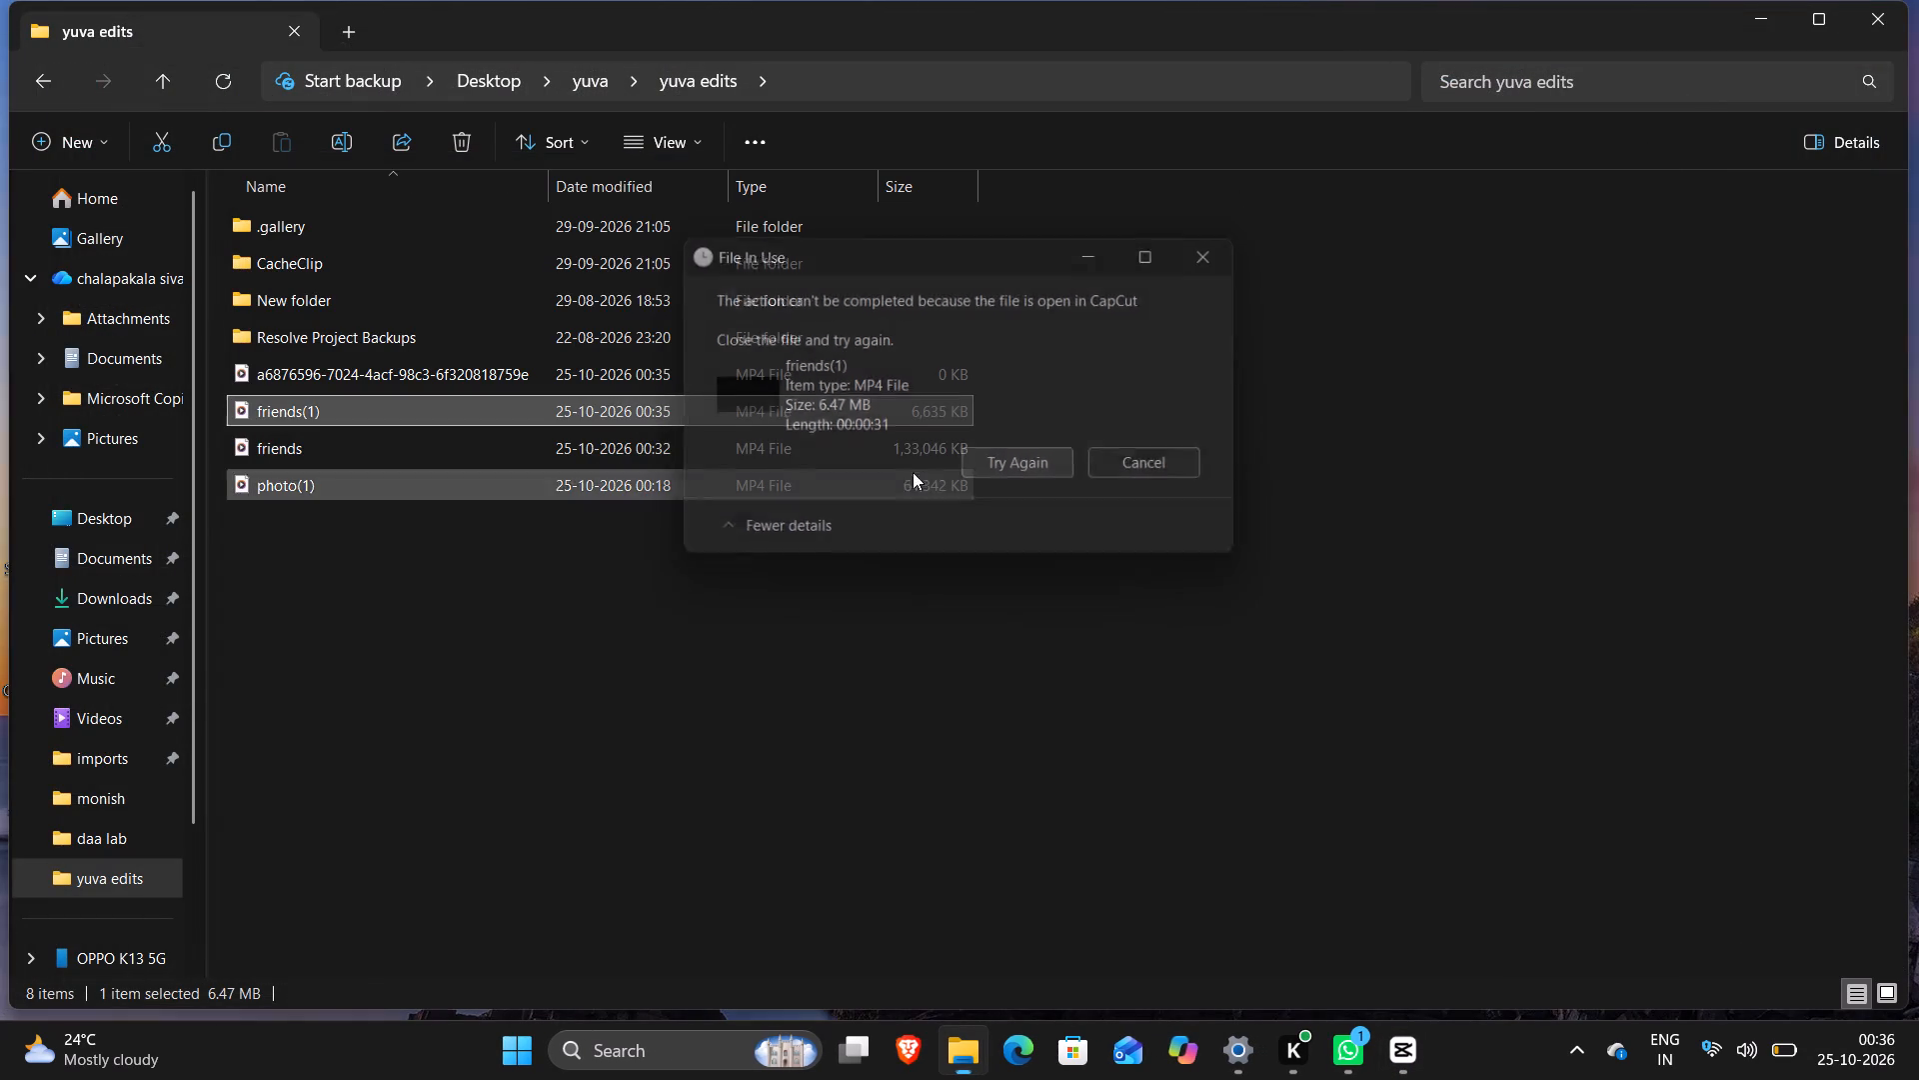
Delete the friends and friends(1) videos together, skipping friends(1) if it is in use.
left_click(860, 458)
left_click(838, 417)
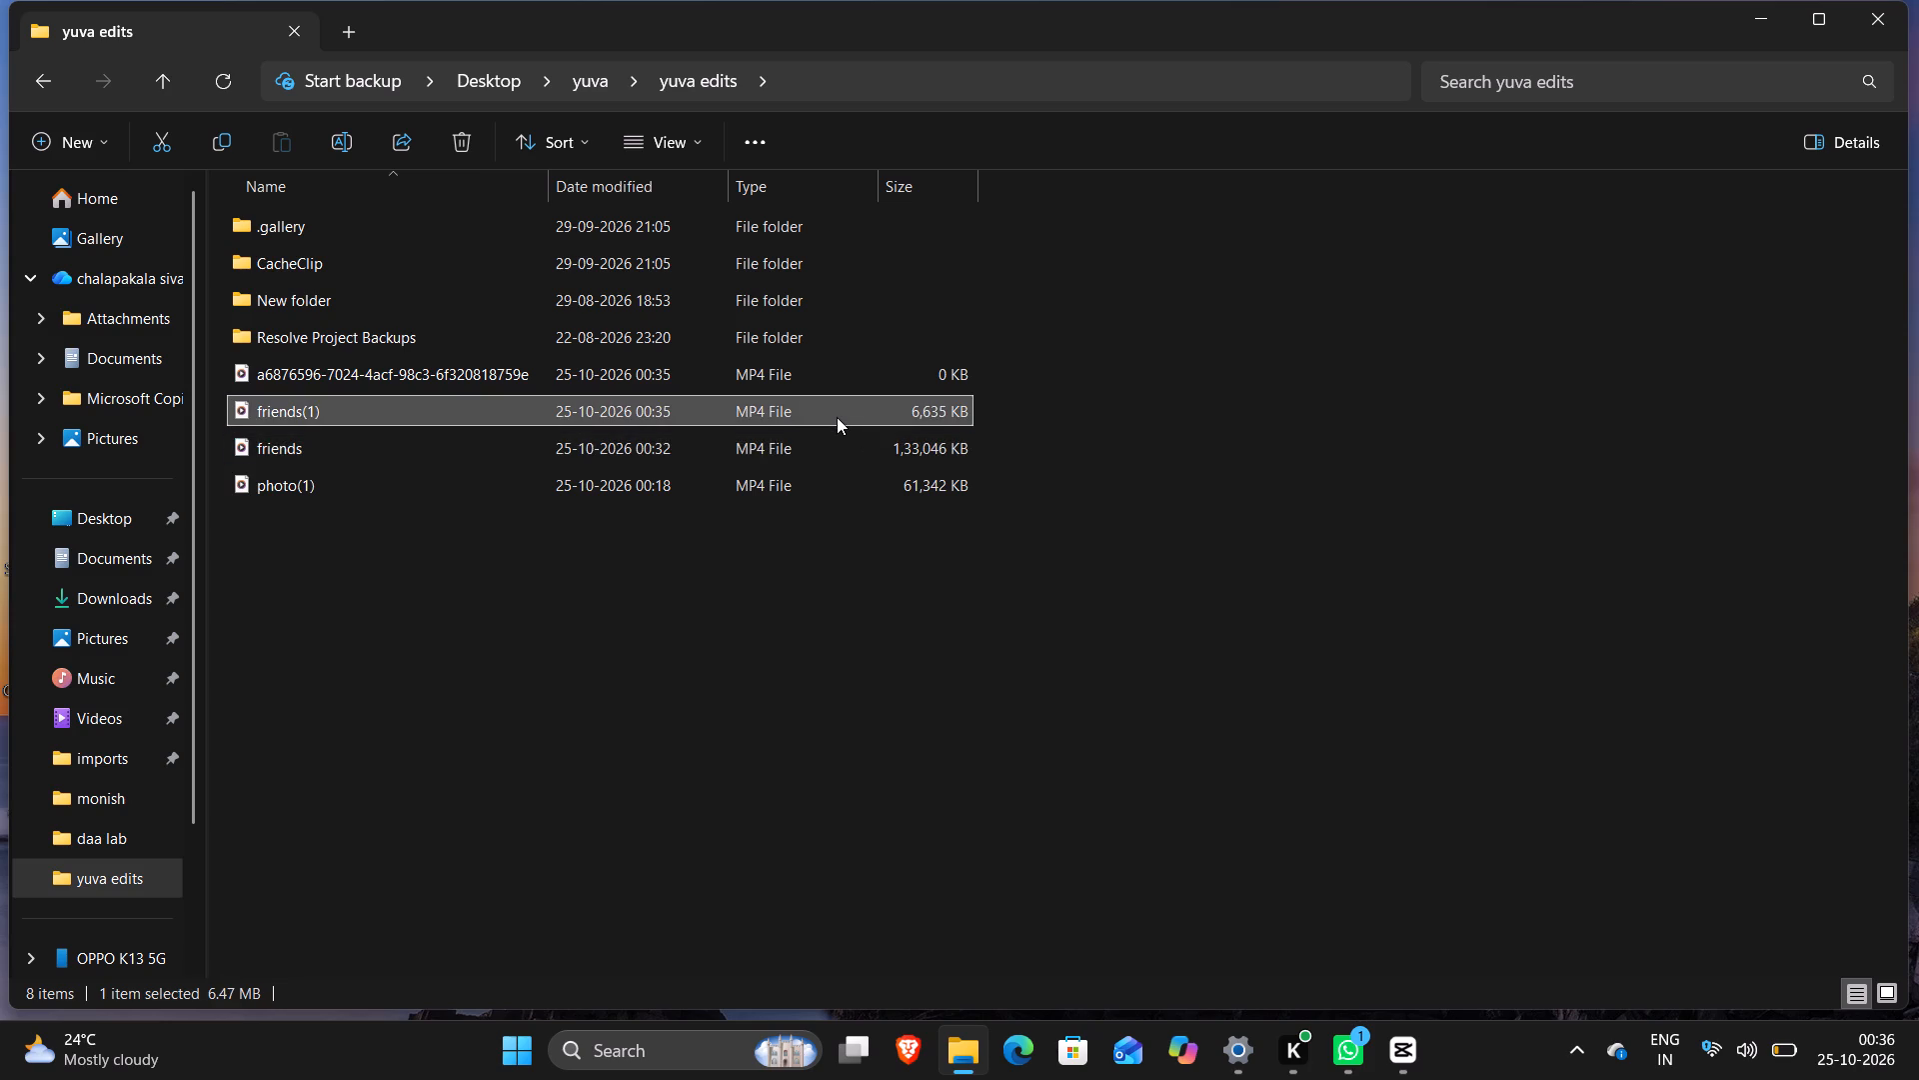
left_click(820, 453, "ctrl")
left_click(465, 132)
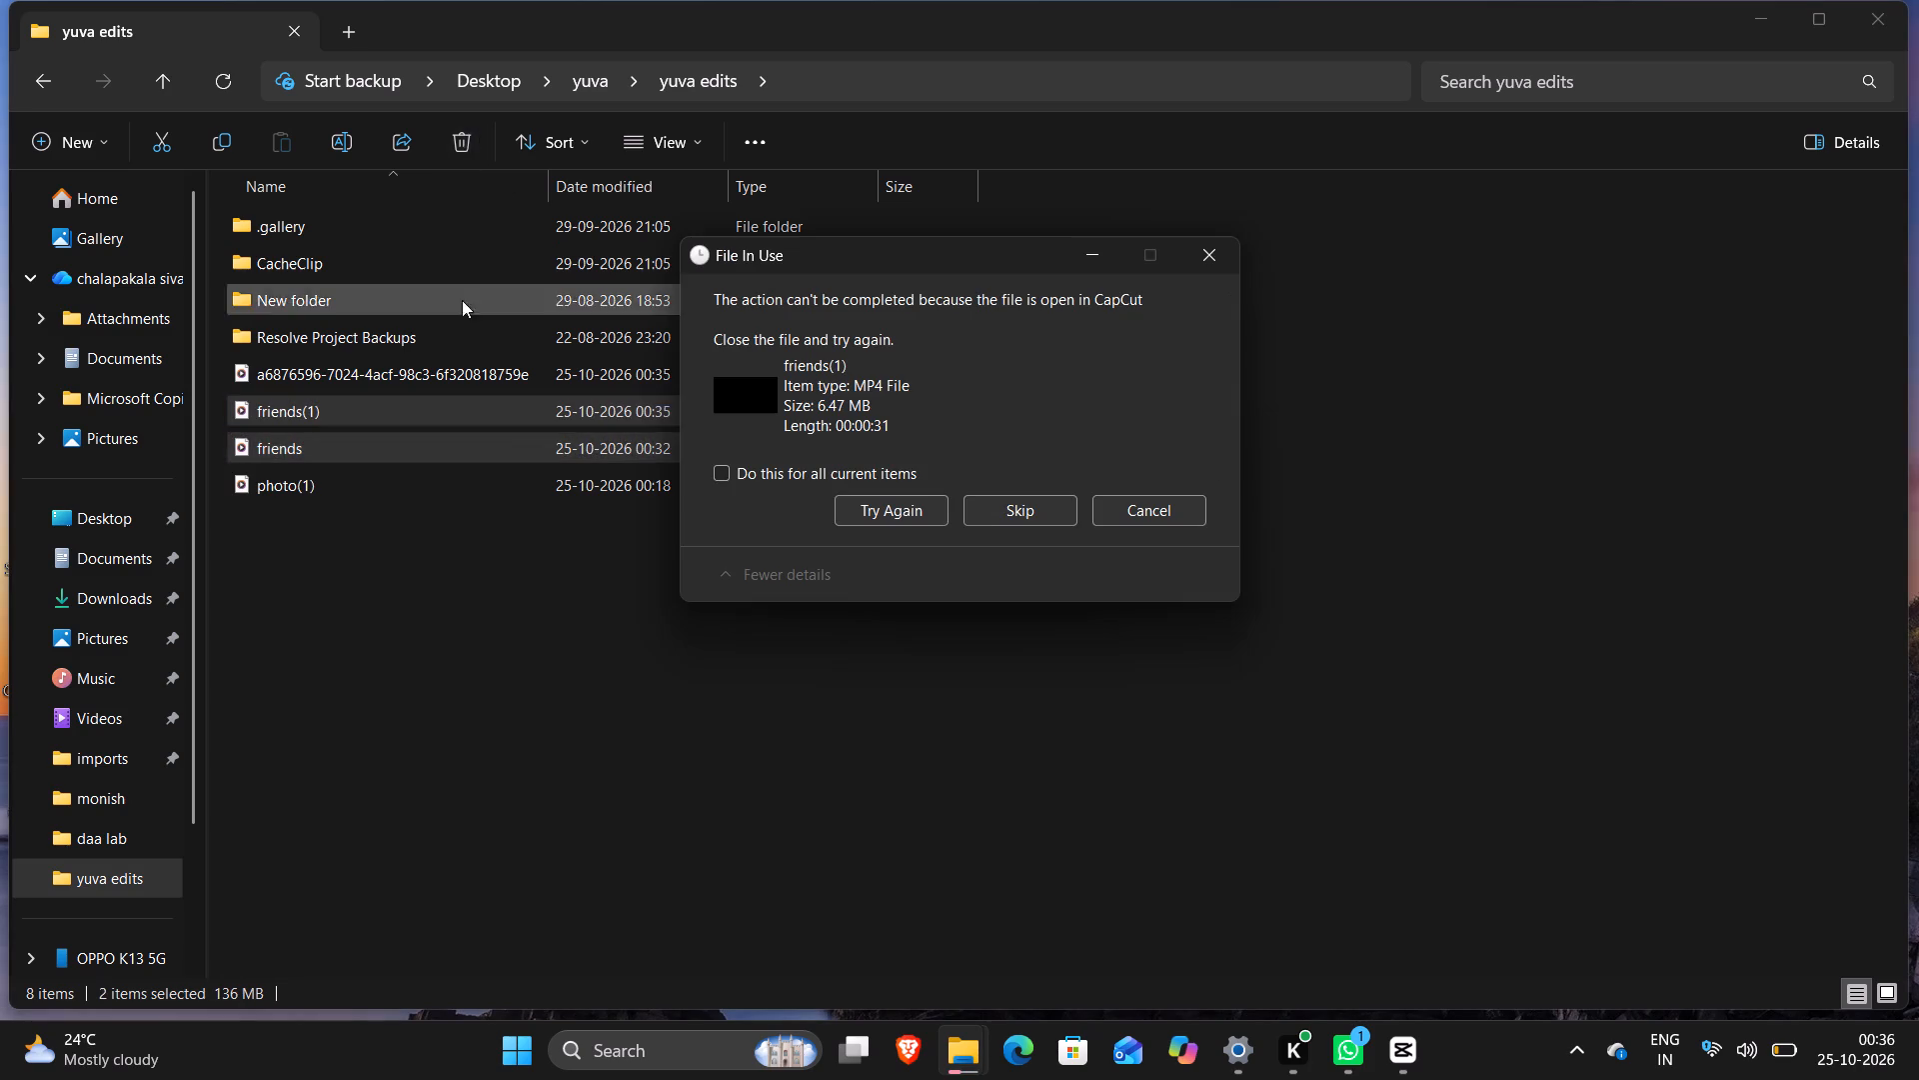
left_click(967, 513)
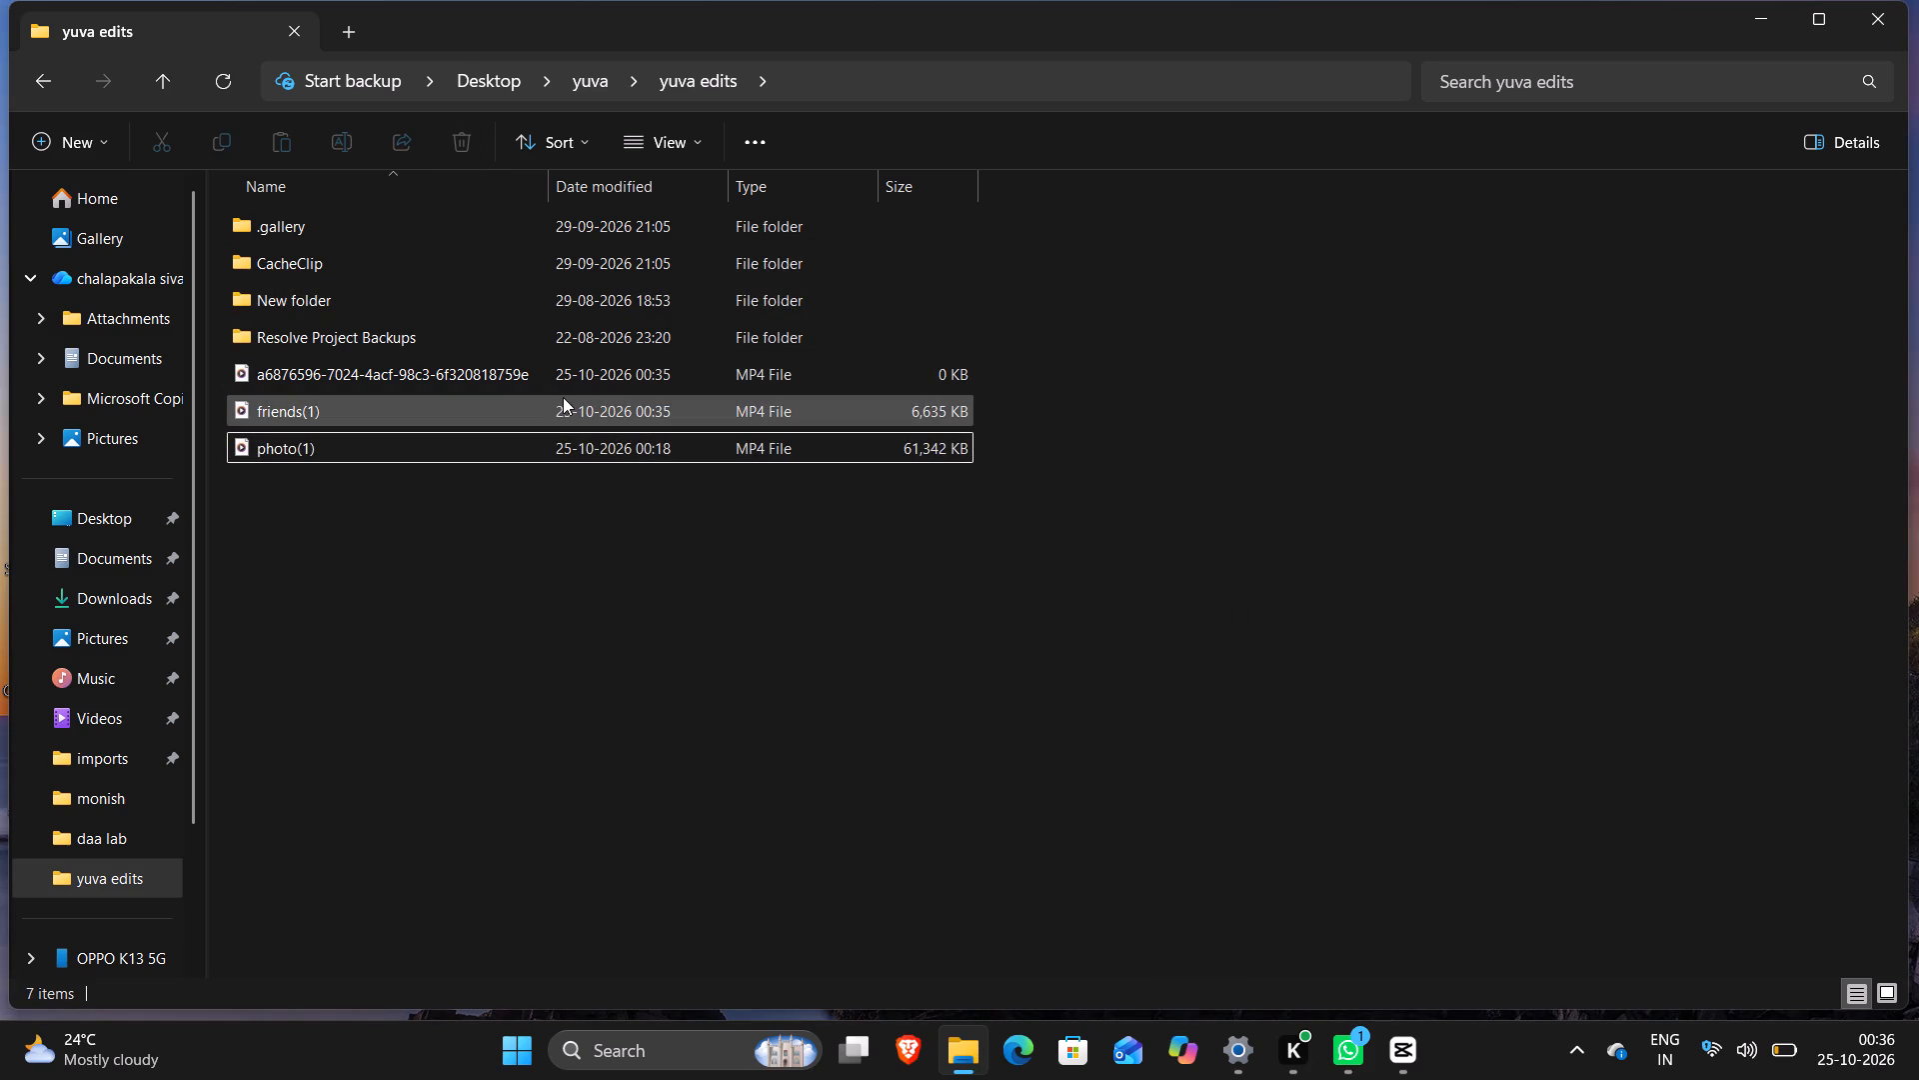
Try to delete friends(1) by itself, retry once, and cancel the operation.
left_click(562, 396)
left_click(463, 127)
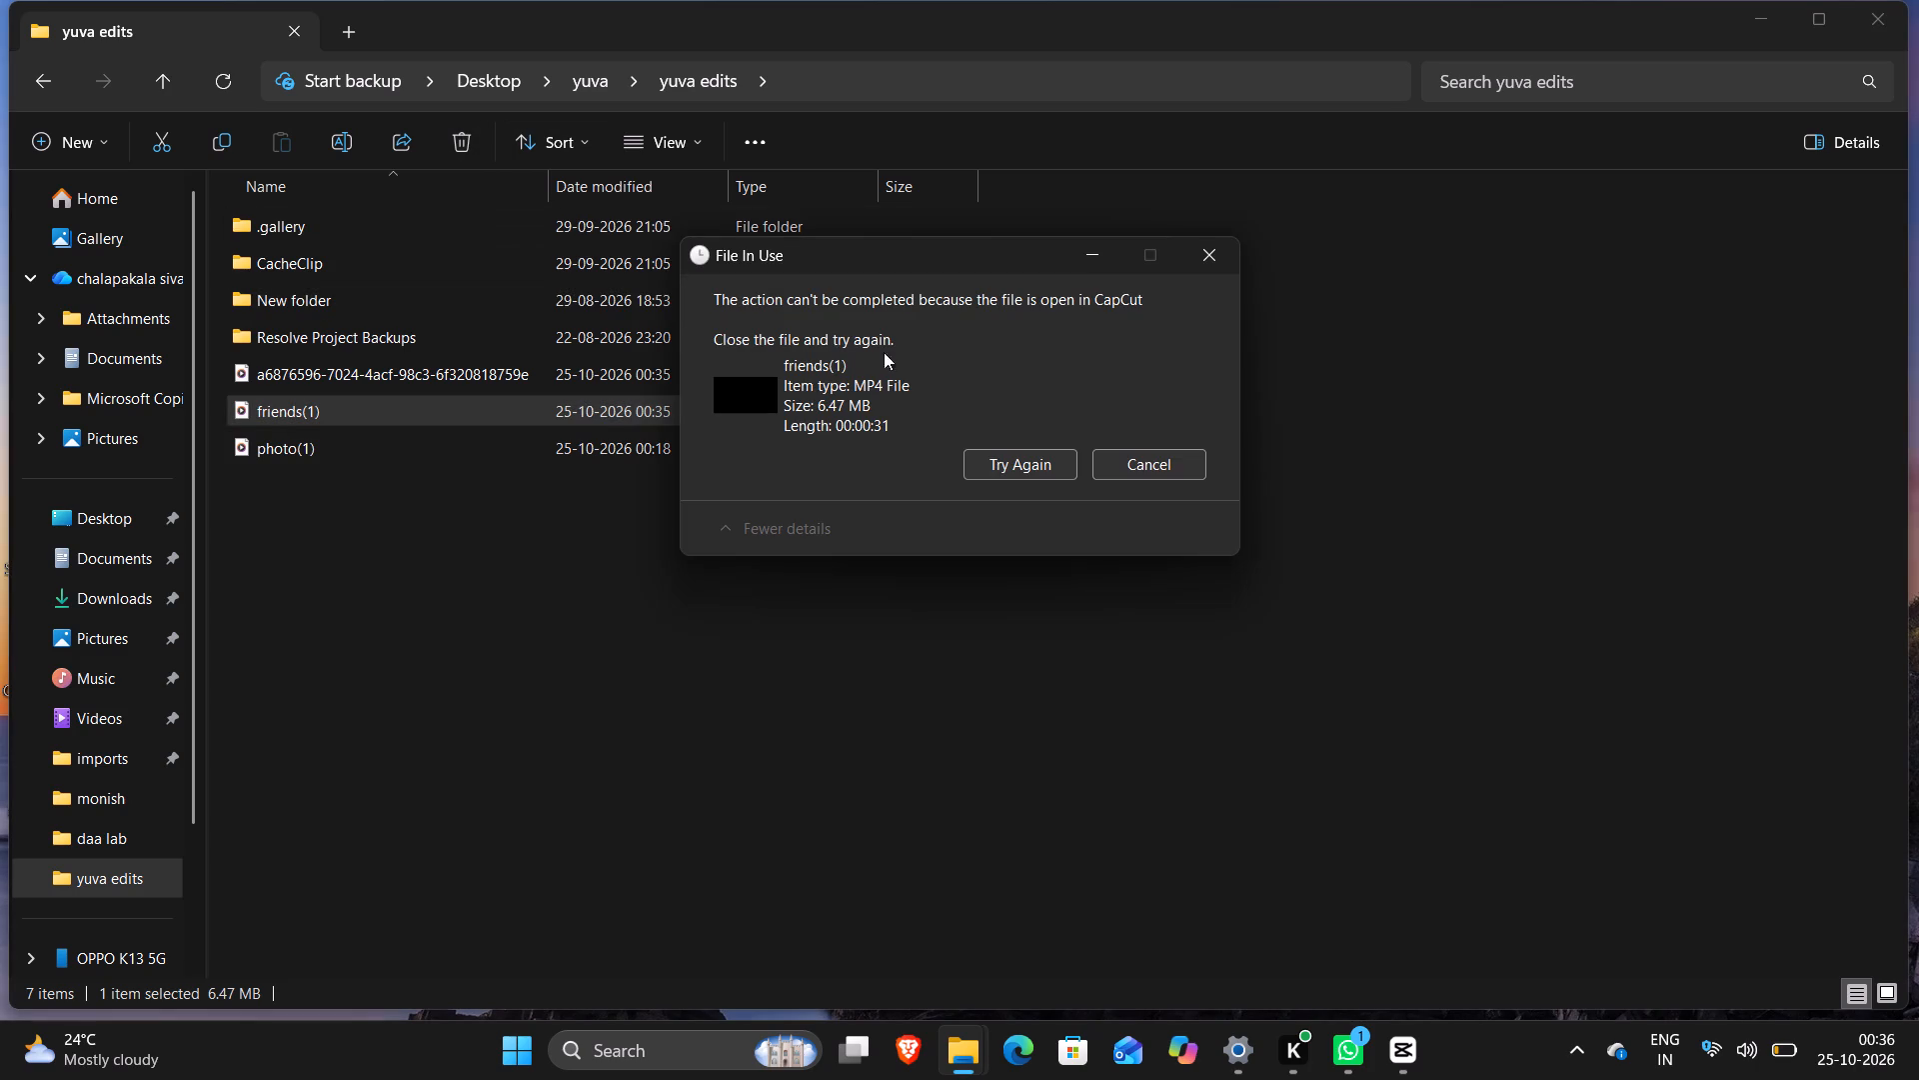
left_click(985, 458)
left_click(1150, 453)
Try to play the MP4 file whose name starts with a6876596, and close the player.
double_click(614, 384)
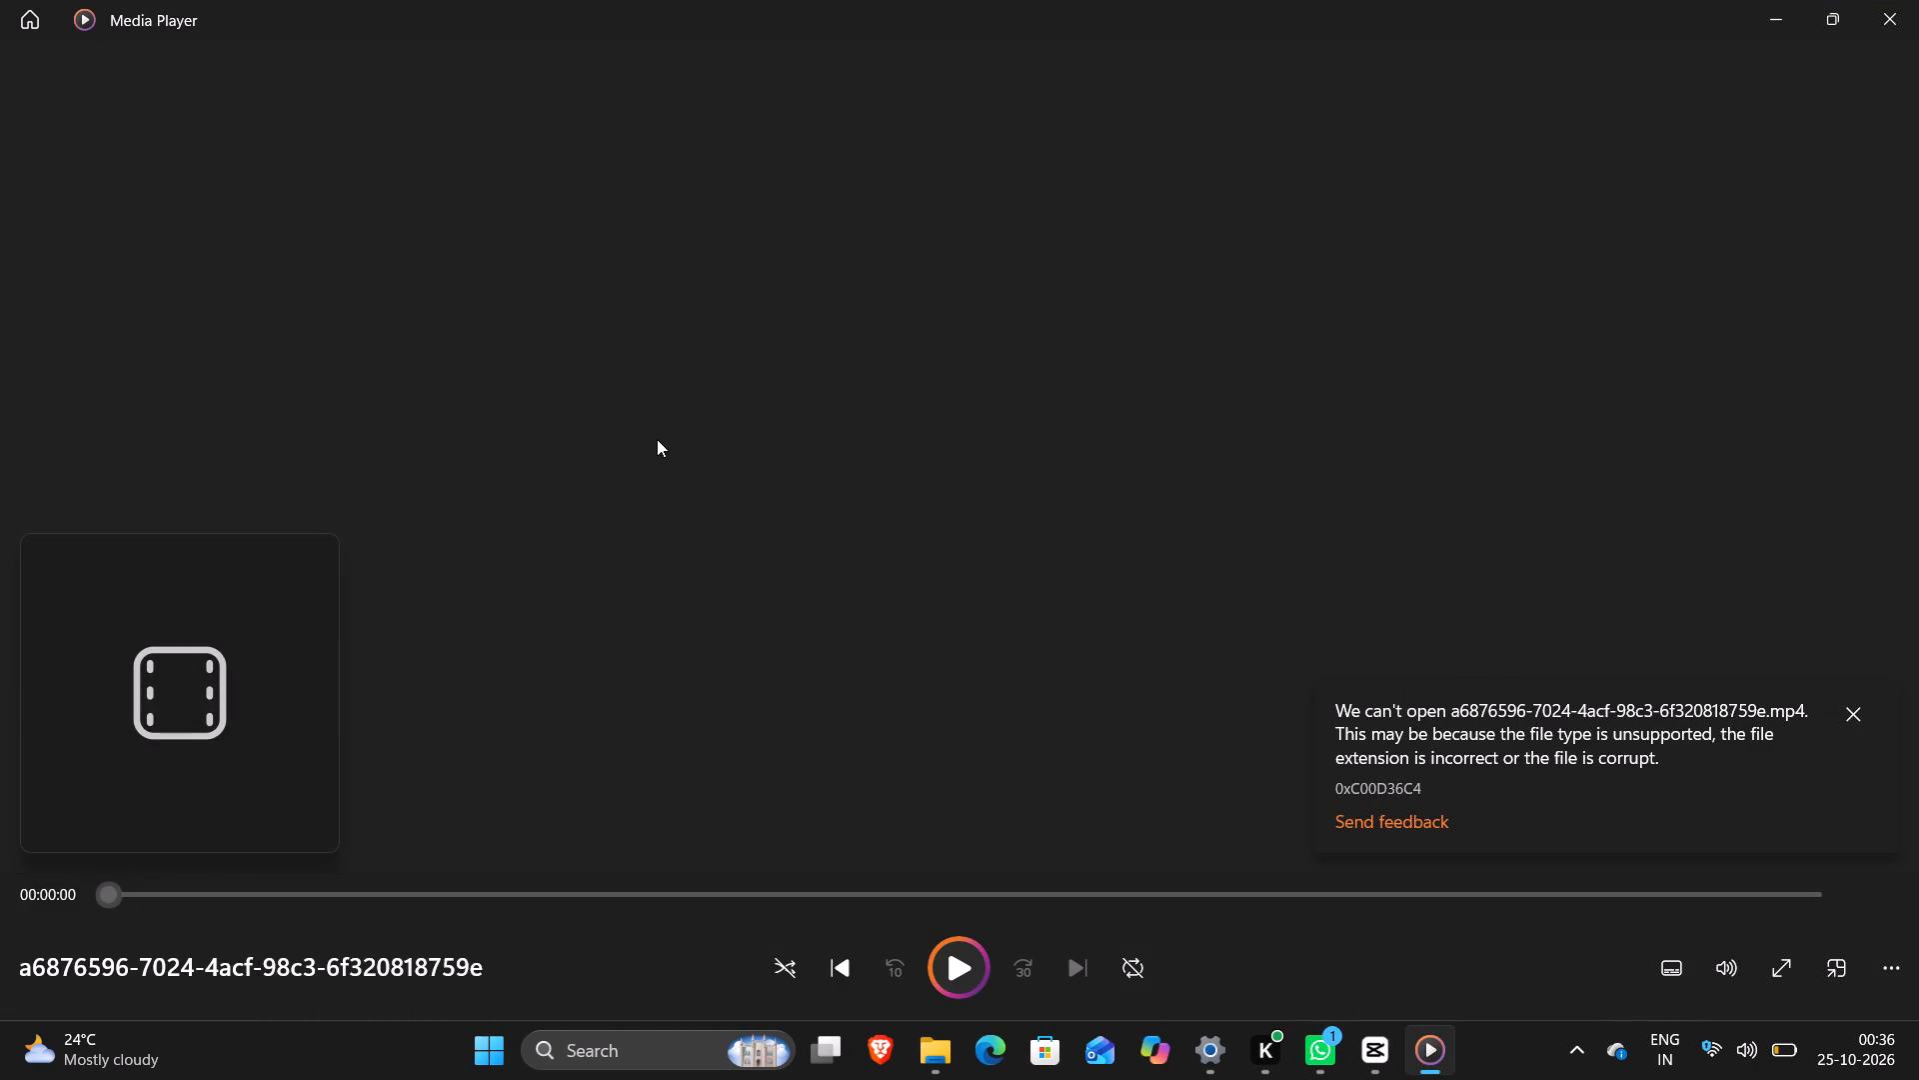
left_click(1836, 713)
left_click(1842, 0)
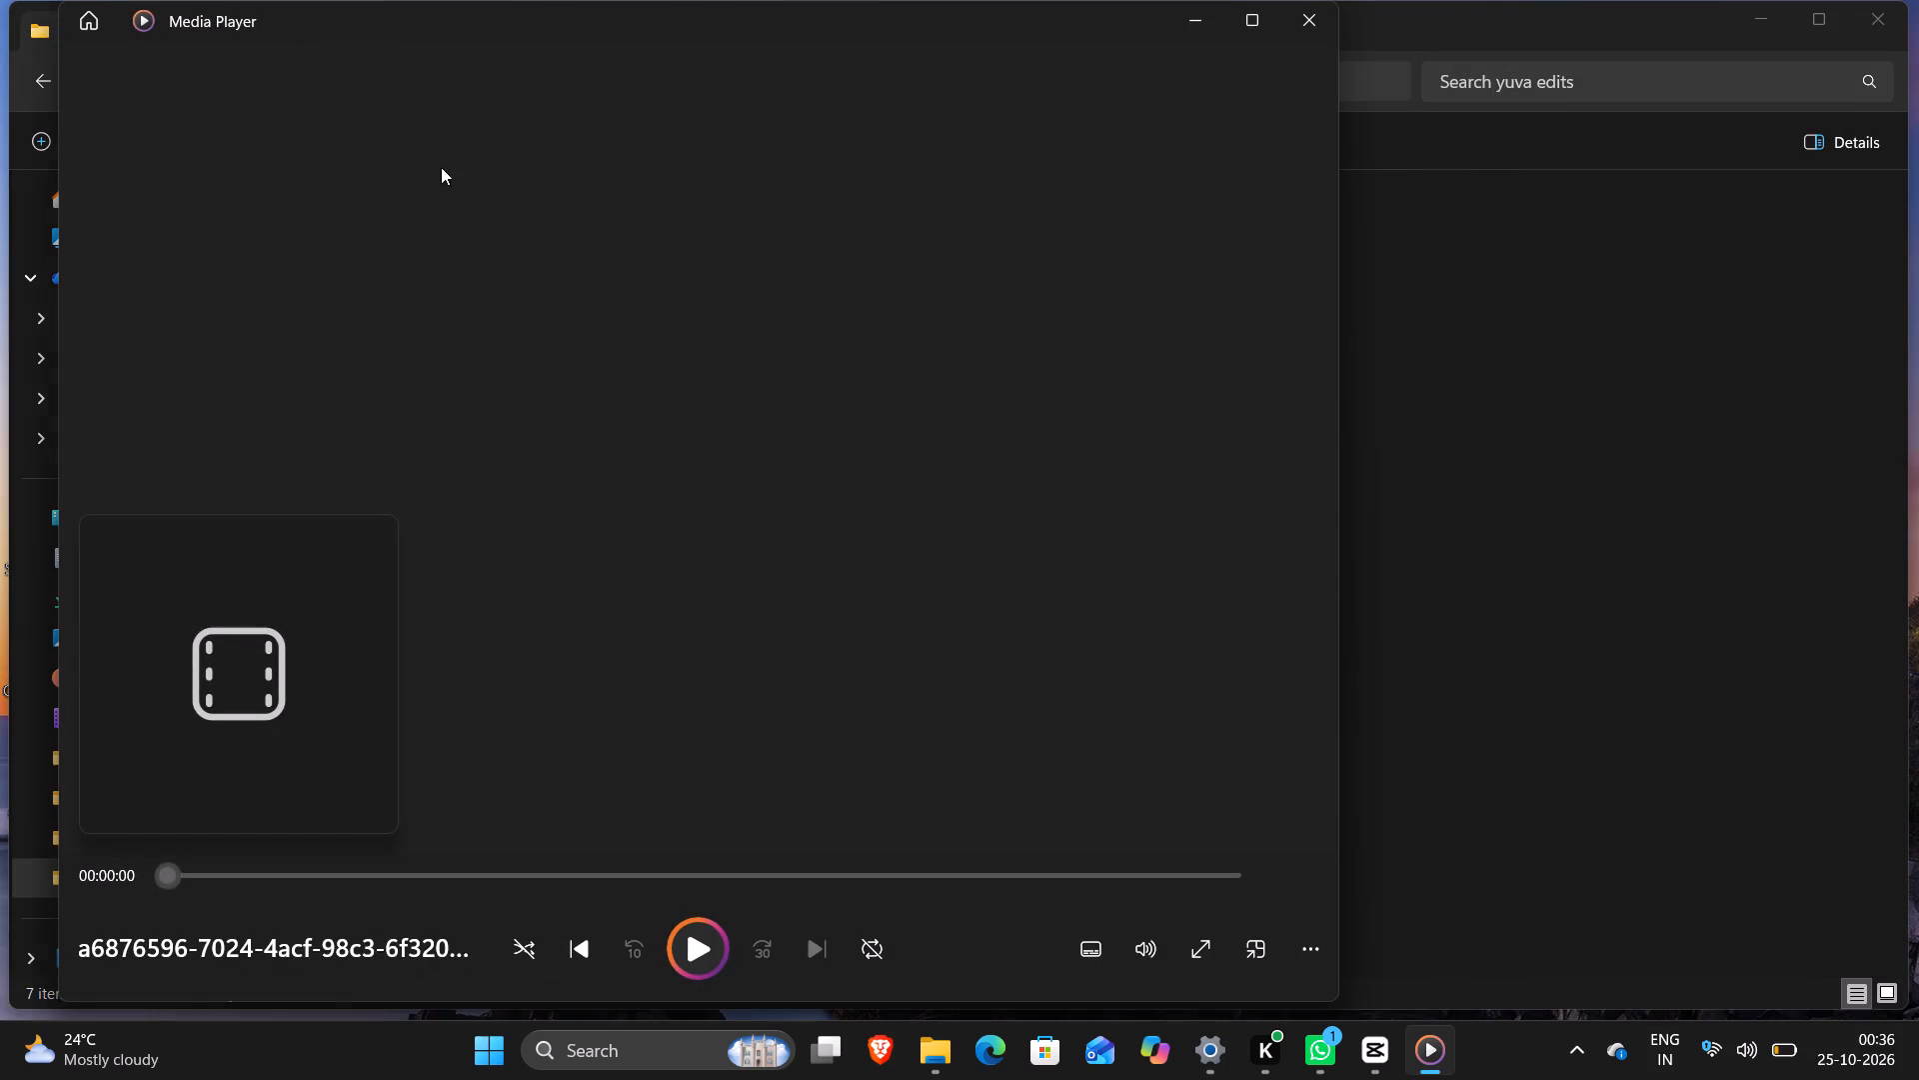
left_click_drag(1292, 50, 1294, 37)
left_click(1295, 17)
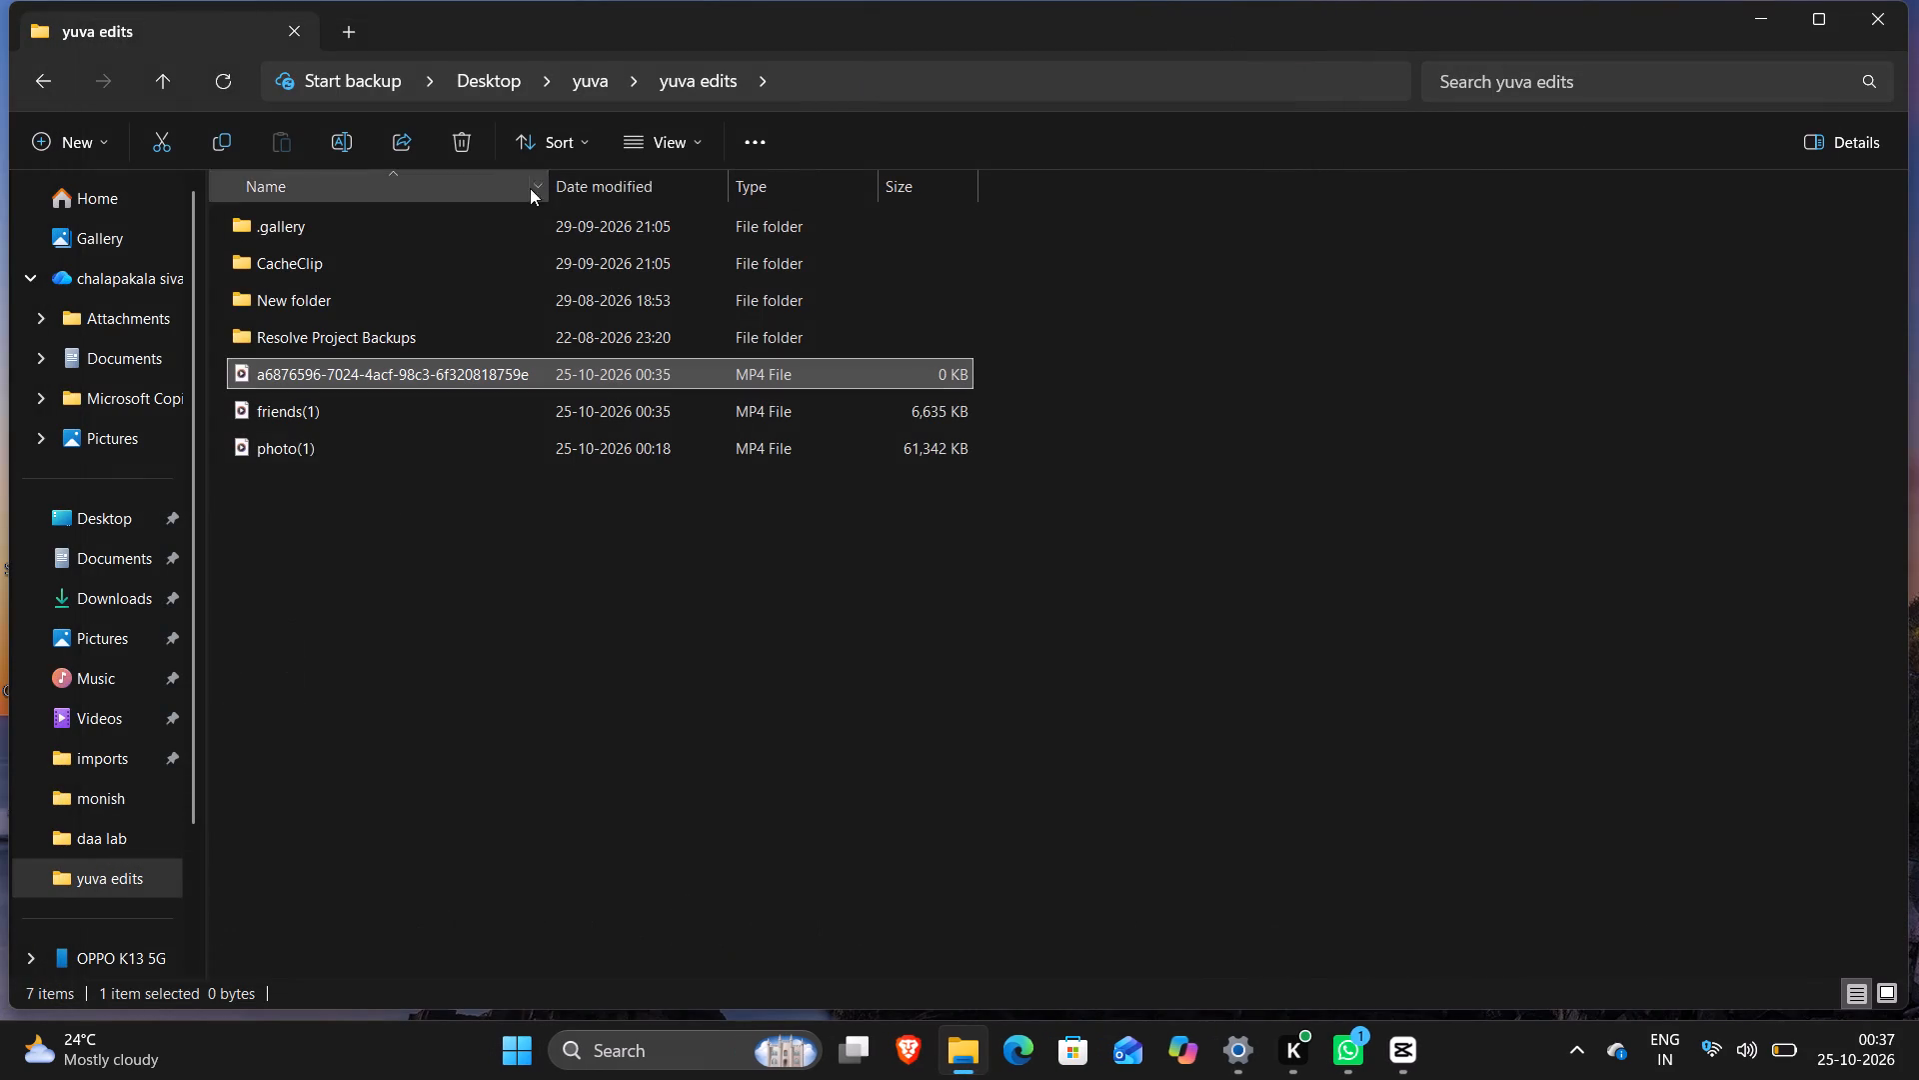
Delete the MP4 file whose name starts with a6876596 from the yuva edits folder.
left_click(480, 153)
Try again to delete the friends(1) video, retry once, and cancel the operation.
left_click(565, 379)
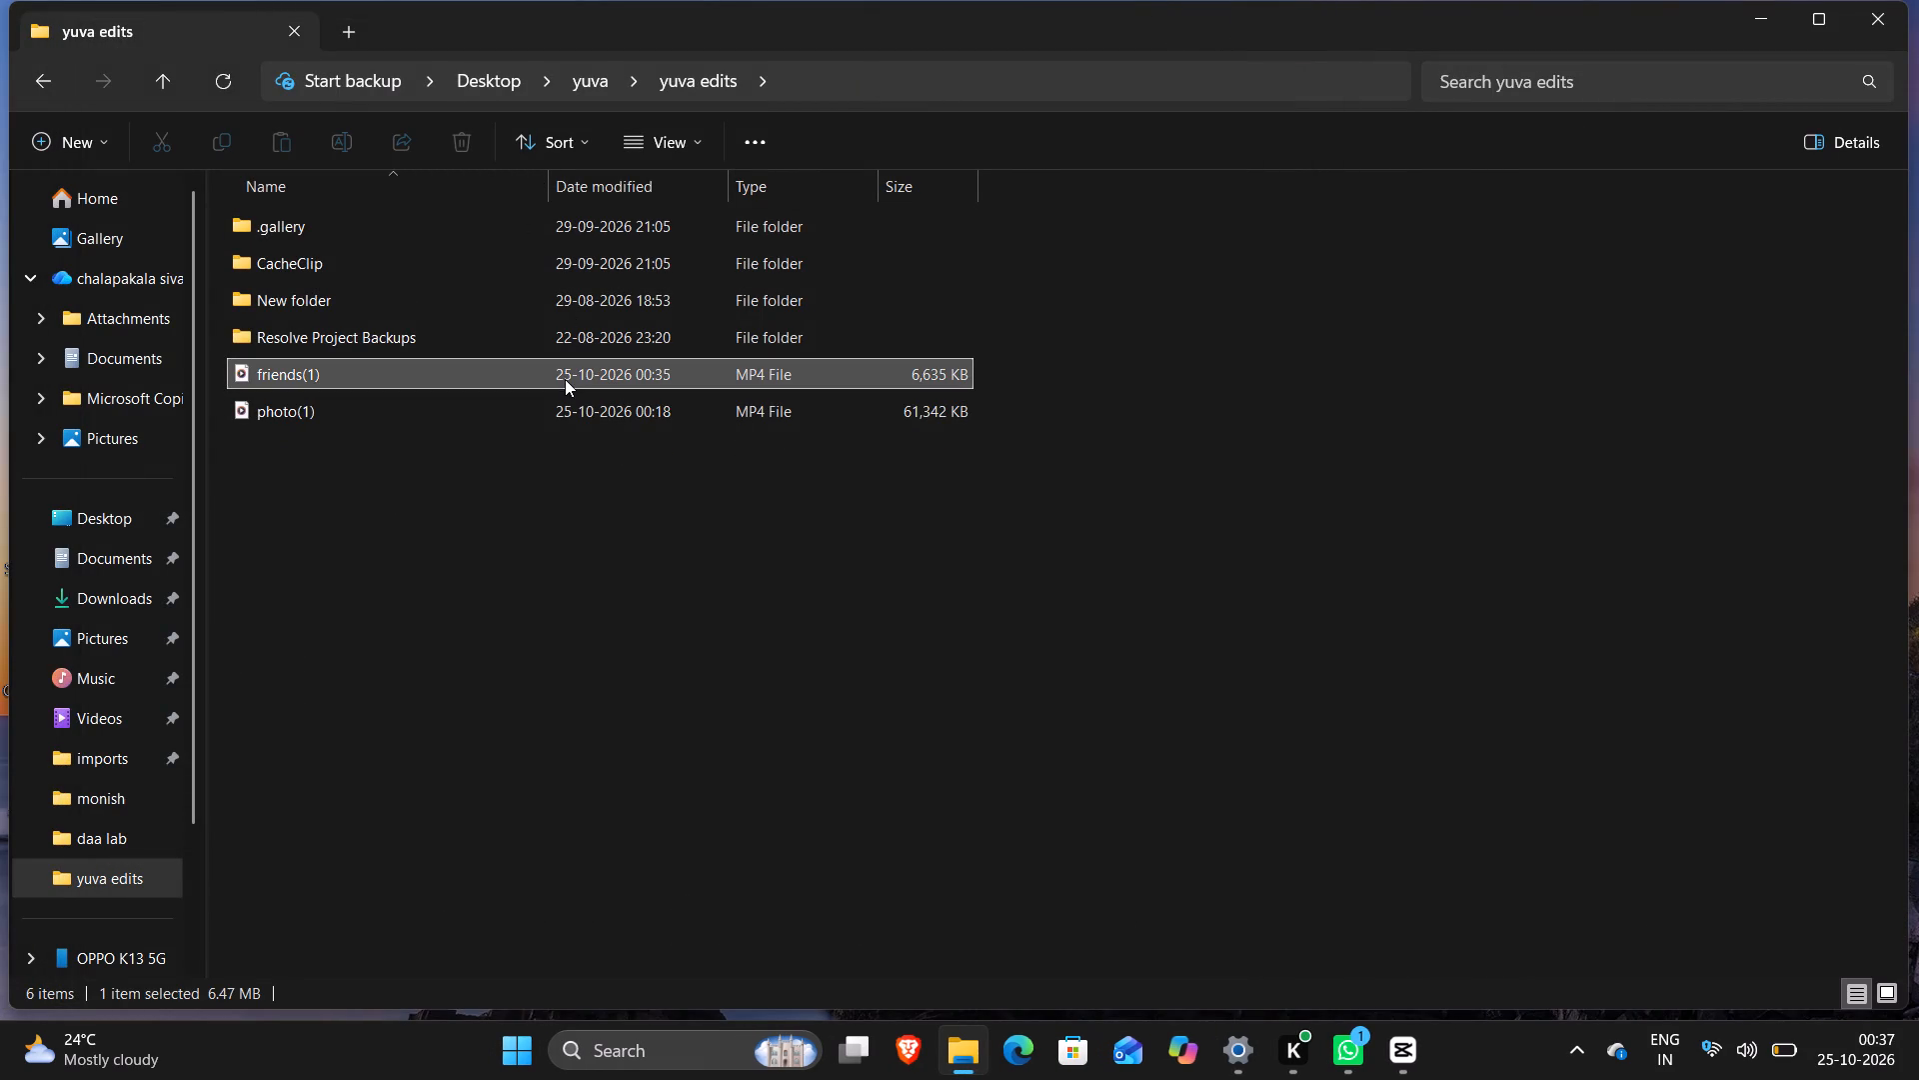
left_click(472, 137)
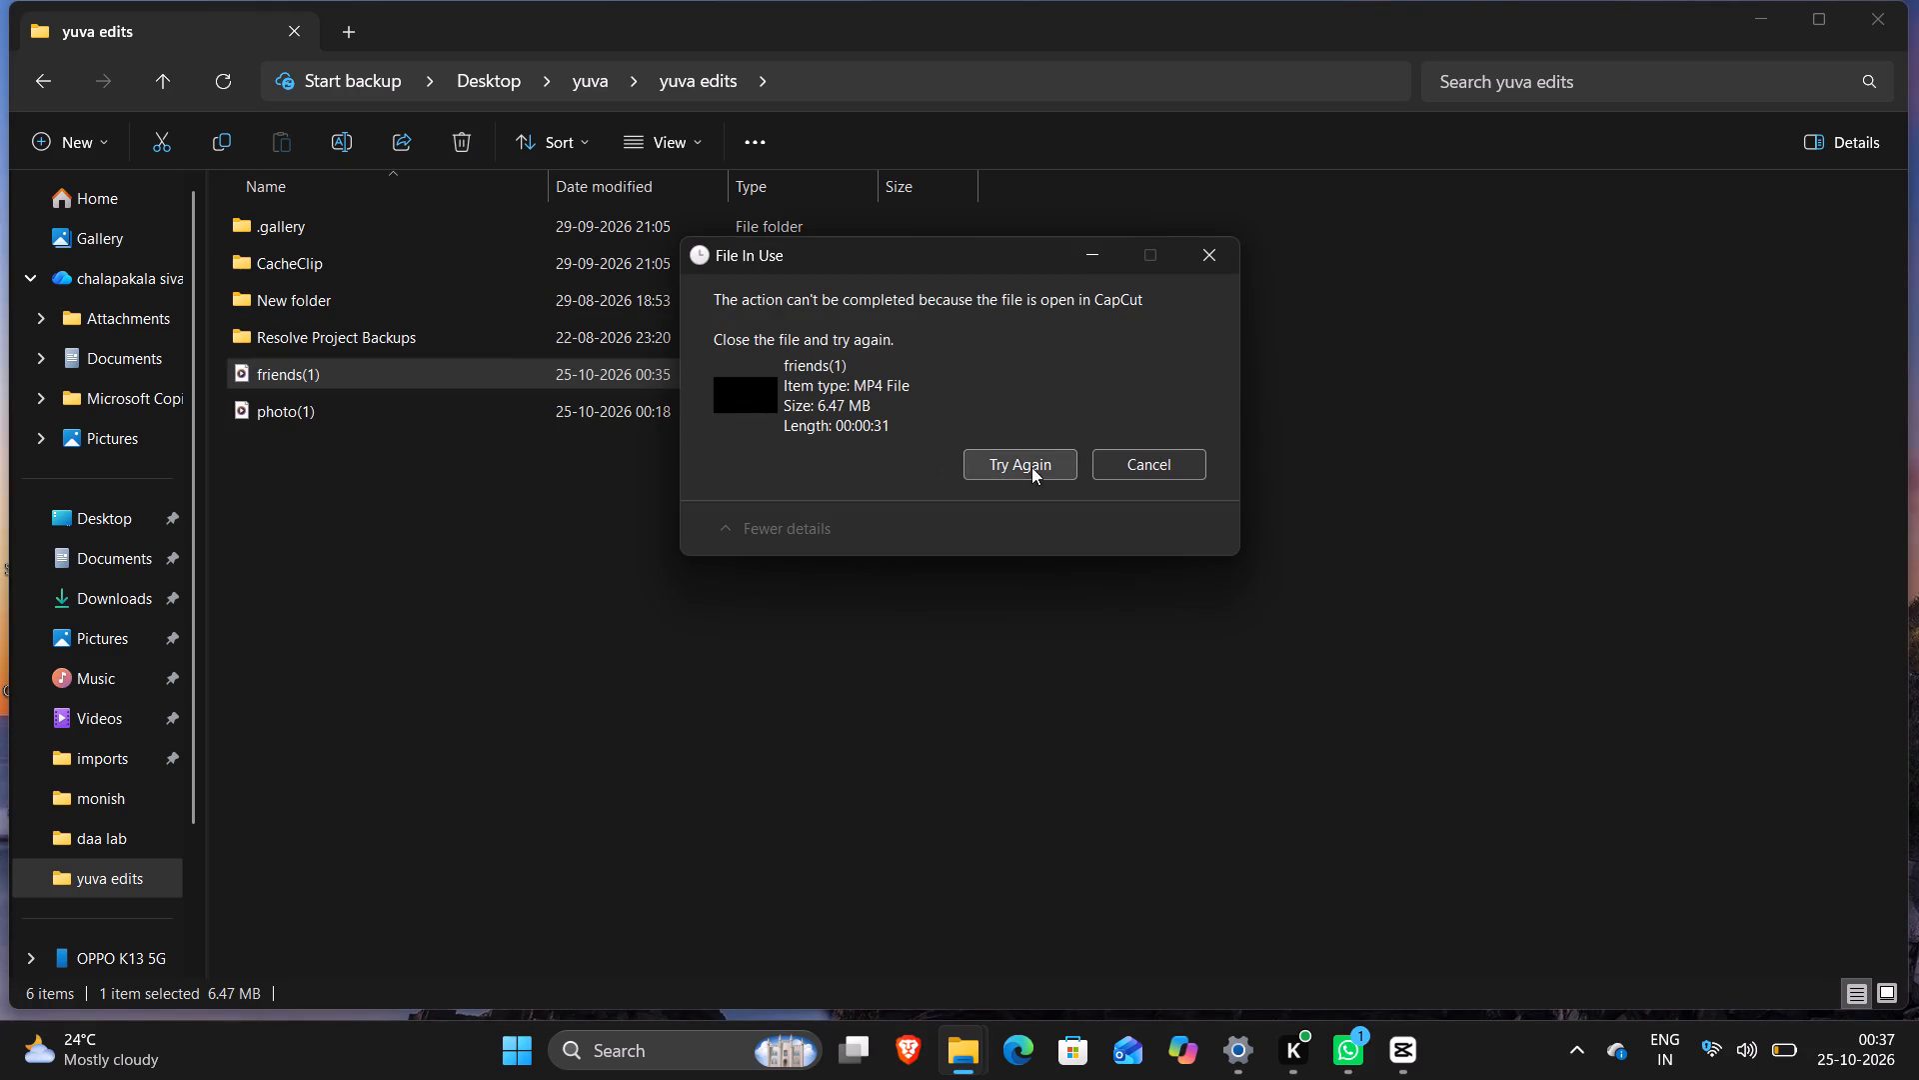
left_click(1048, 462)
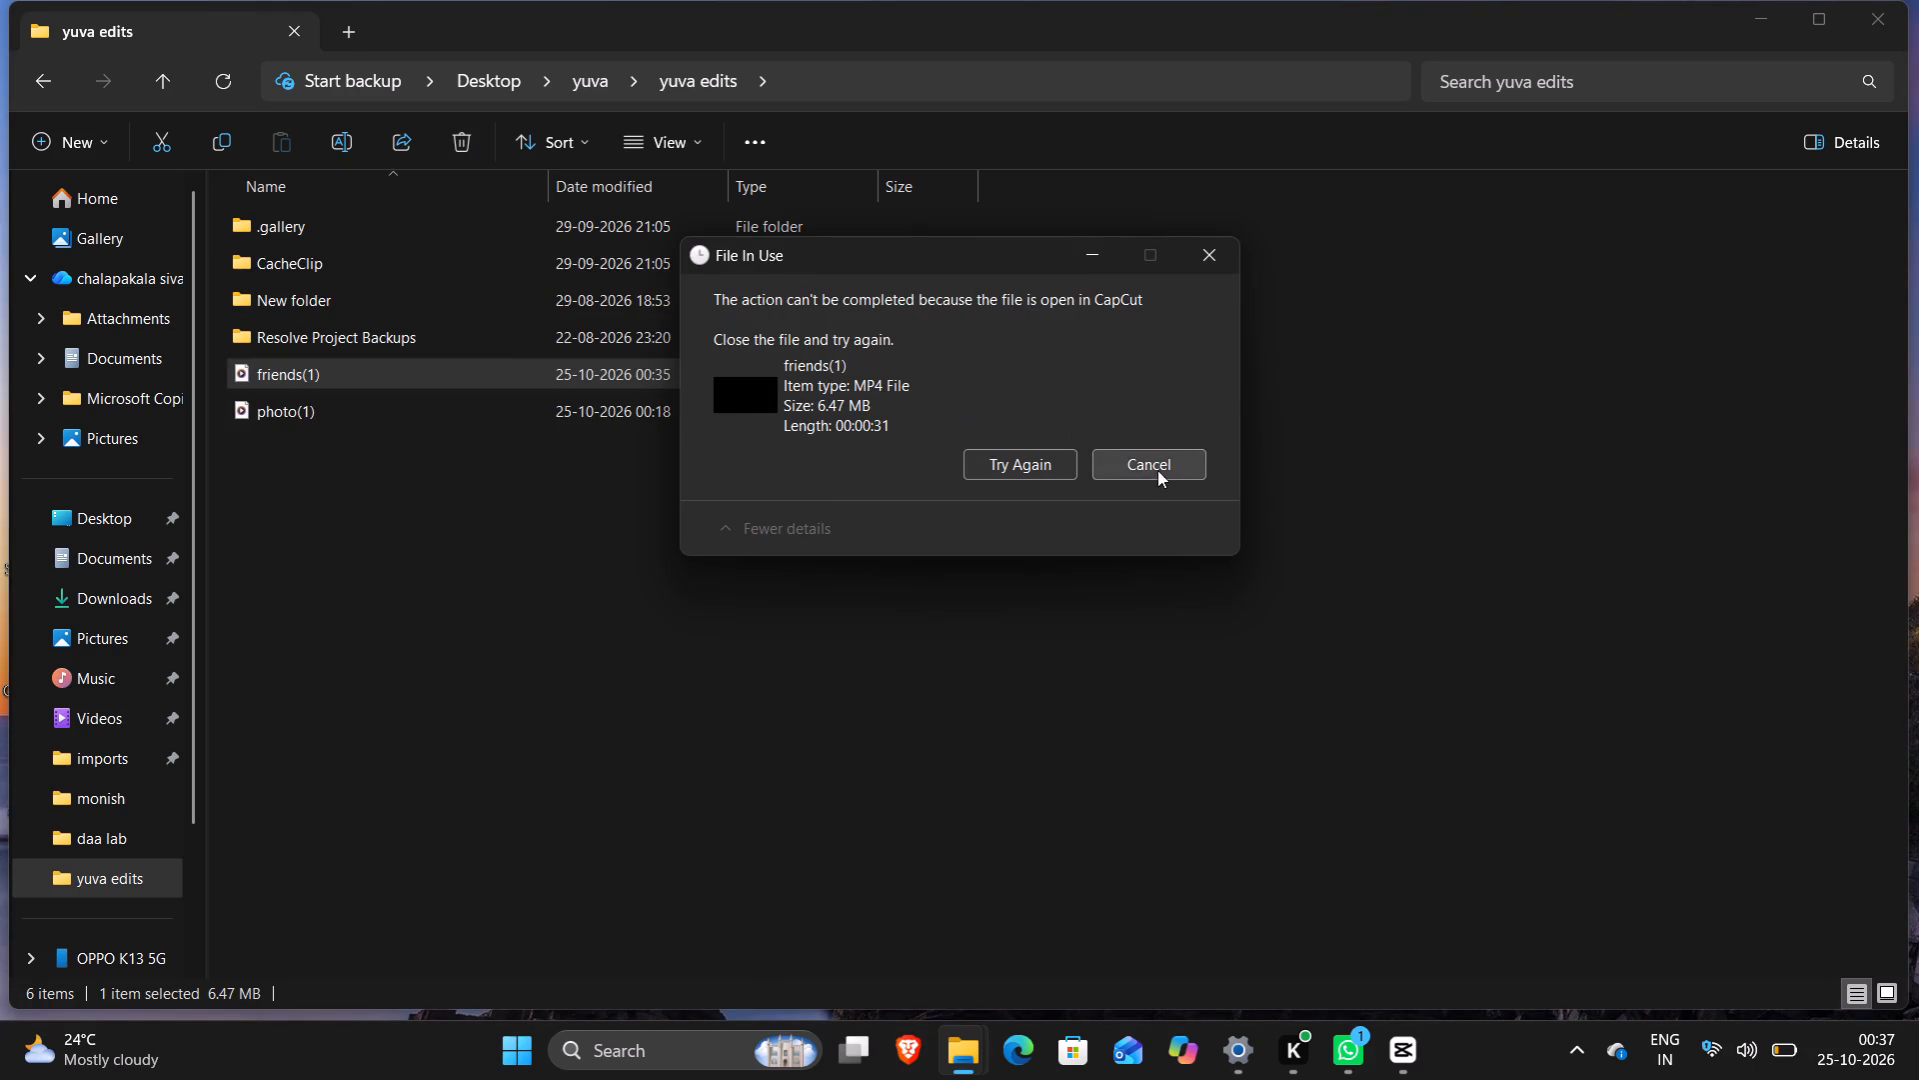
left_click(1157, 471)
Play the photo(1) video, skip ahead through its first half, watch it to about 00:00:34, and close the player.
double_click(733, 423)
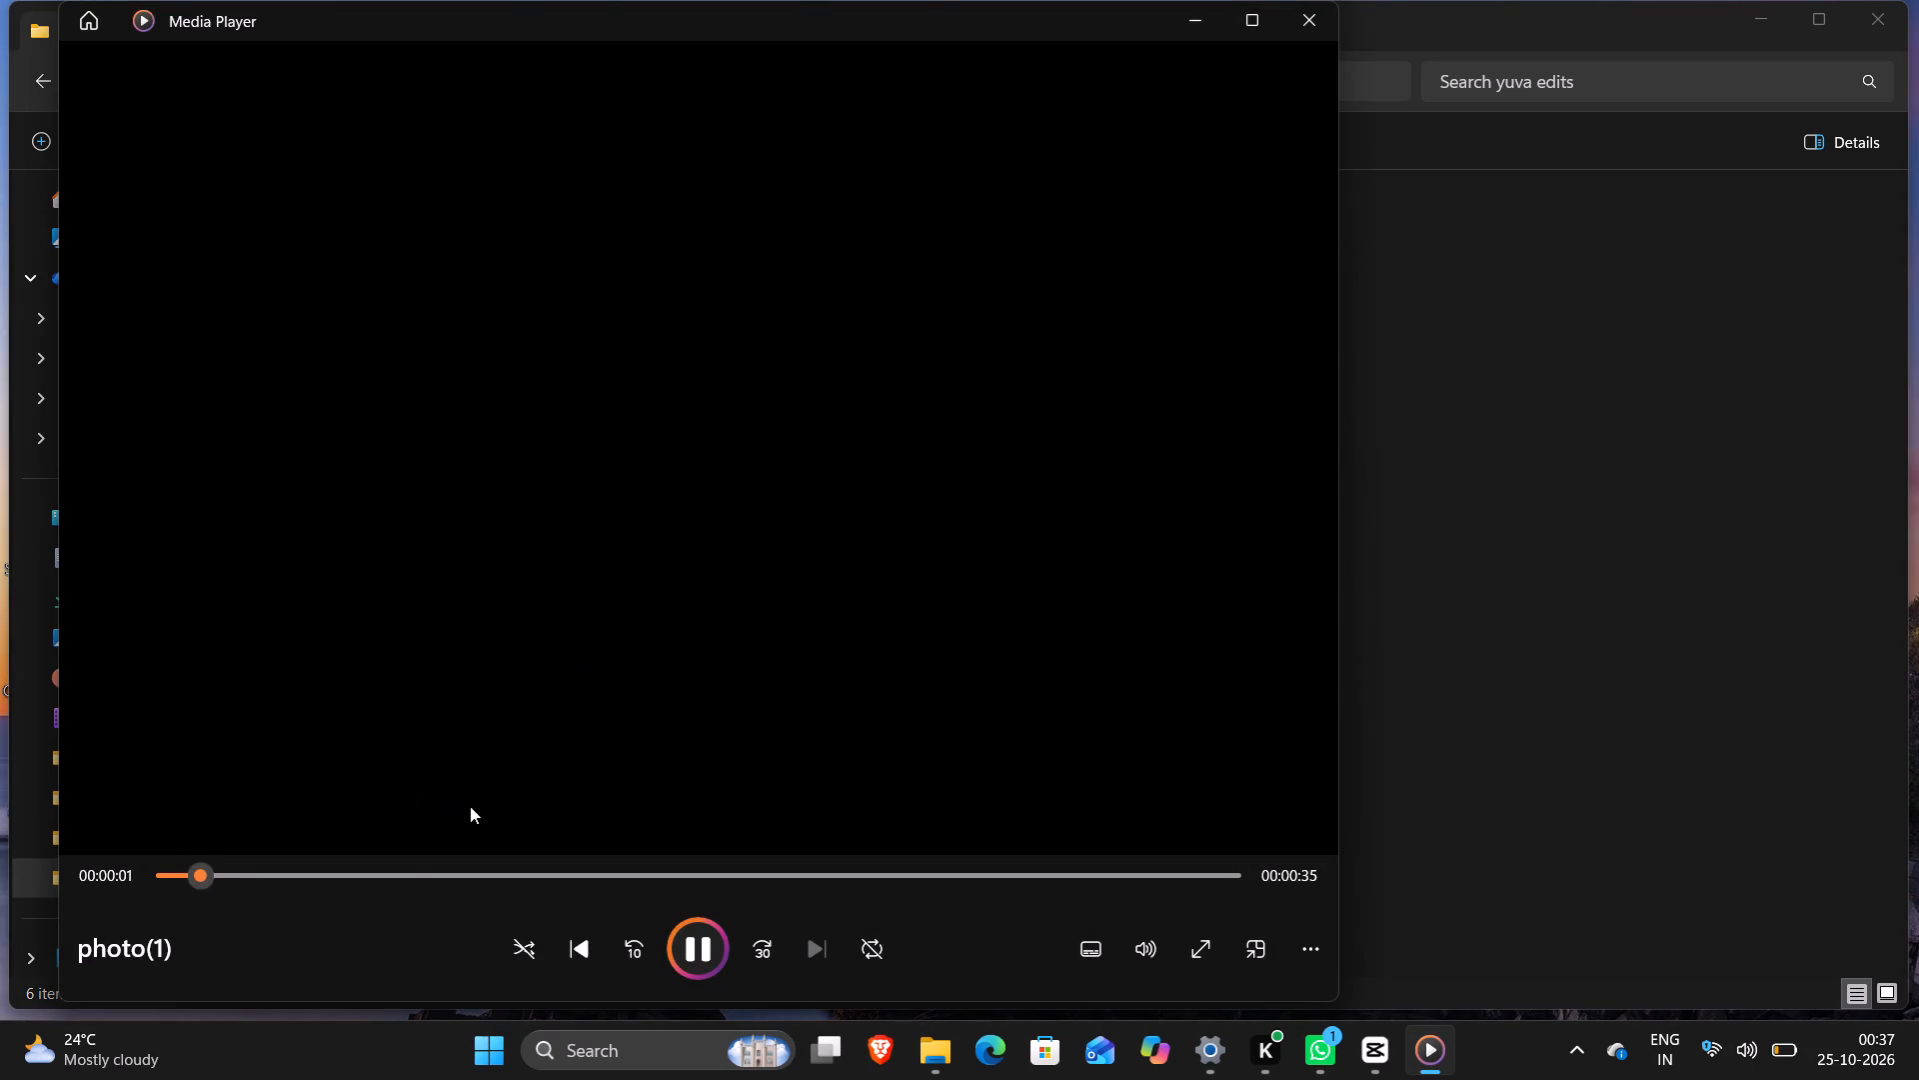
left_click_drag(436, 889, 451, 883)
left_click_drag(482, 881, 555, 890)
left_click(588, 890)
left_click(620, 878)
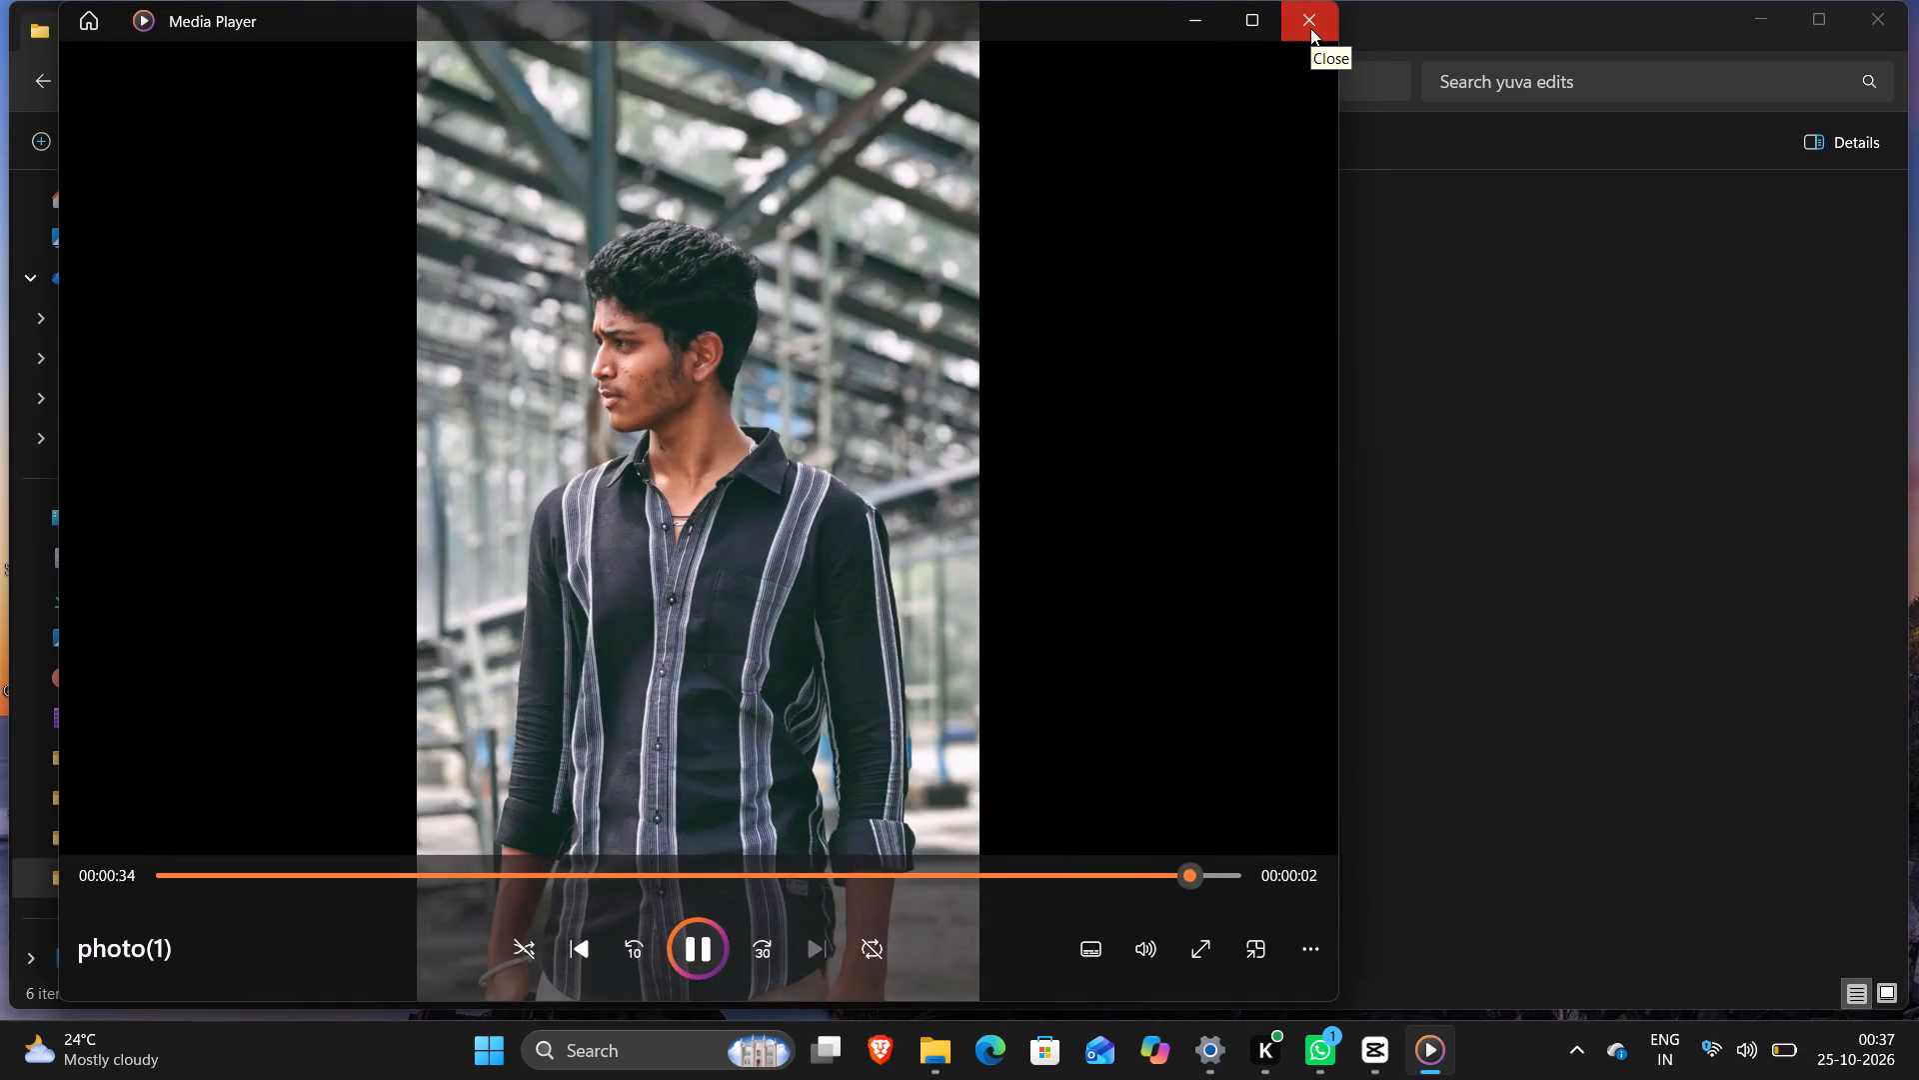
left_click(1310, 28)
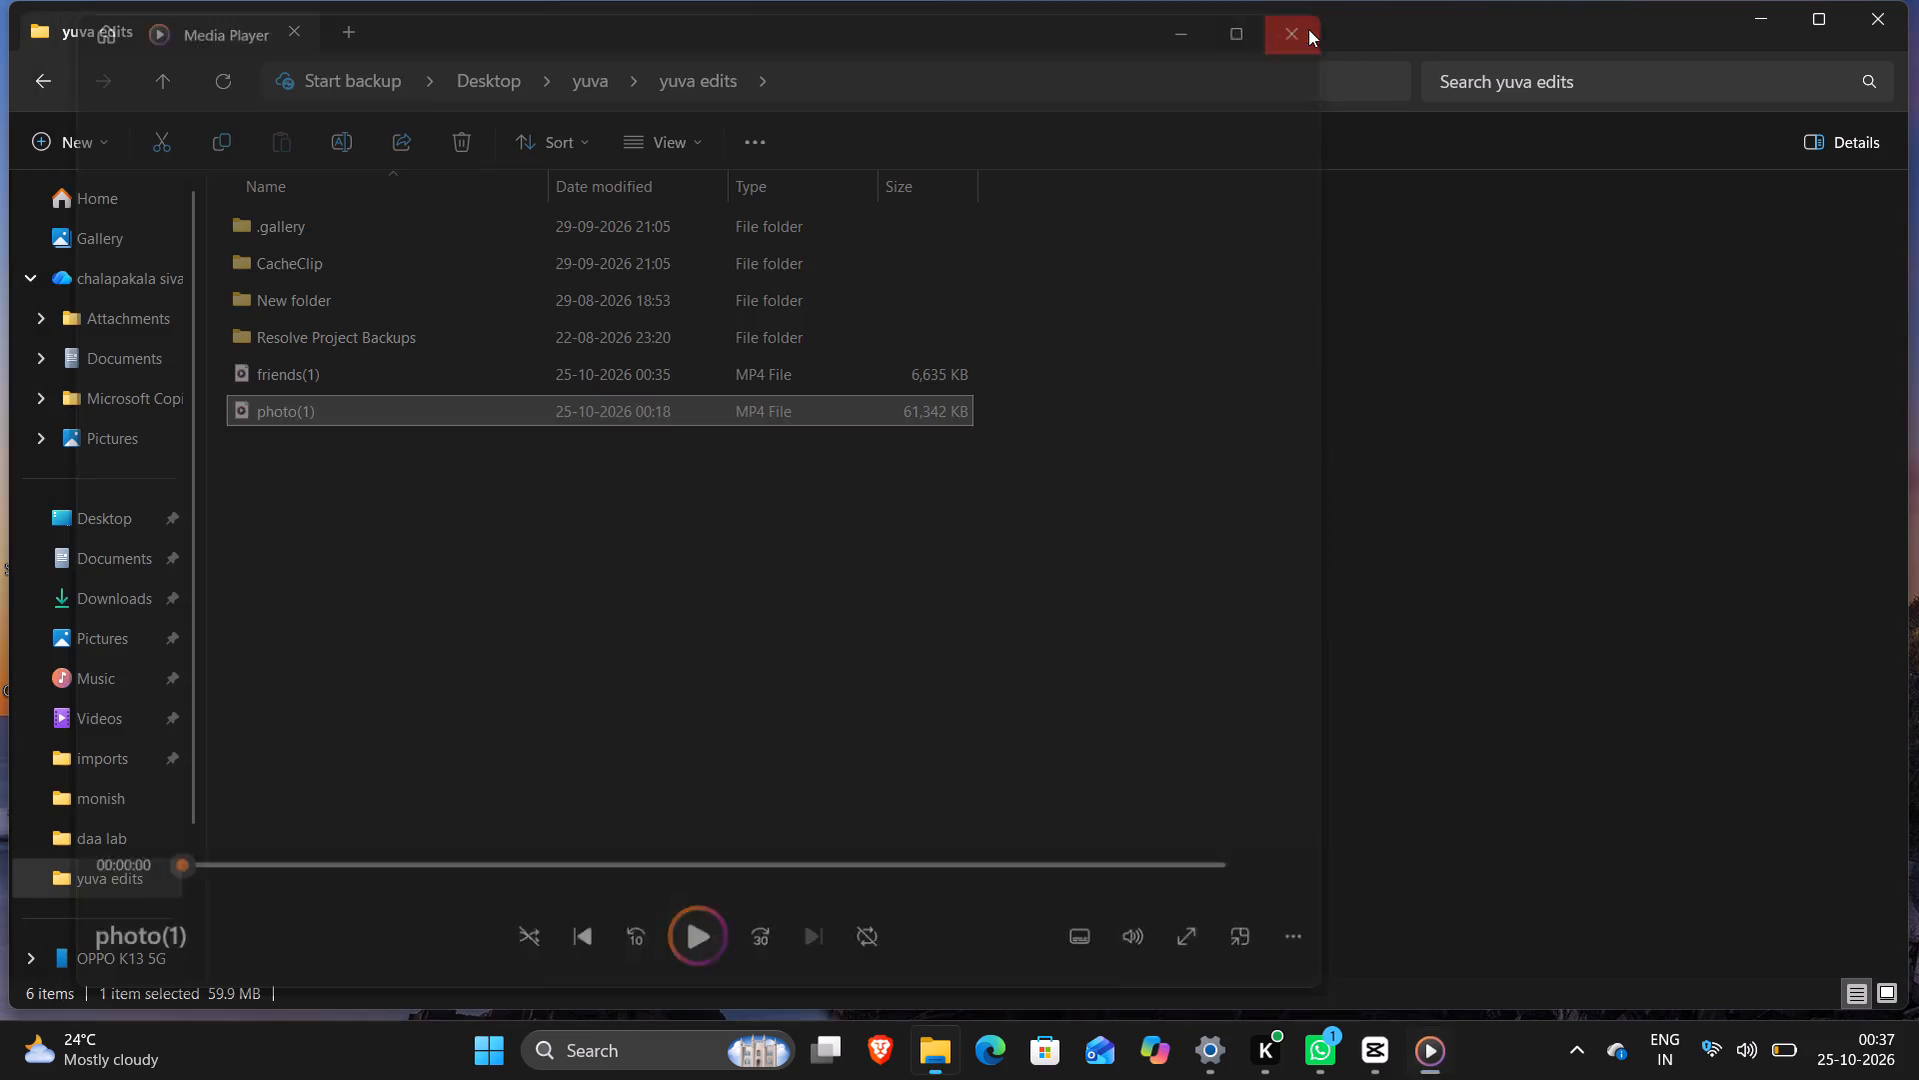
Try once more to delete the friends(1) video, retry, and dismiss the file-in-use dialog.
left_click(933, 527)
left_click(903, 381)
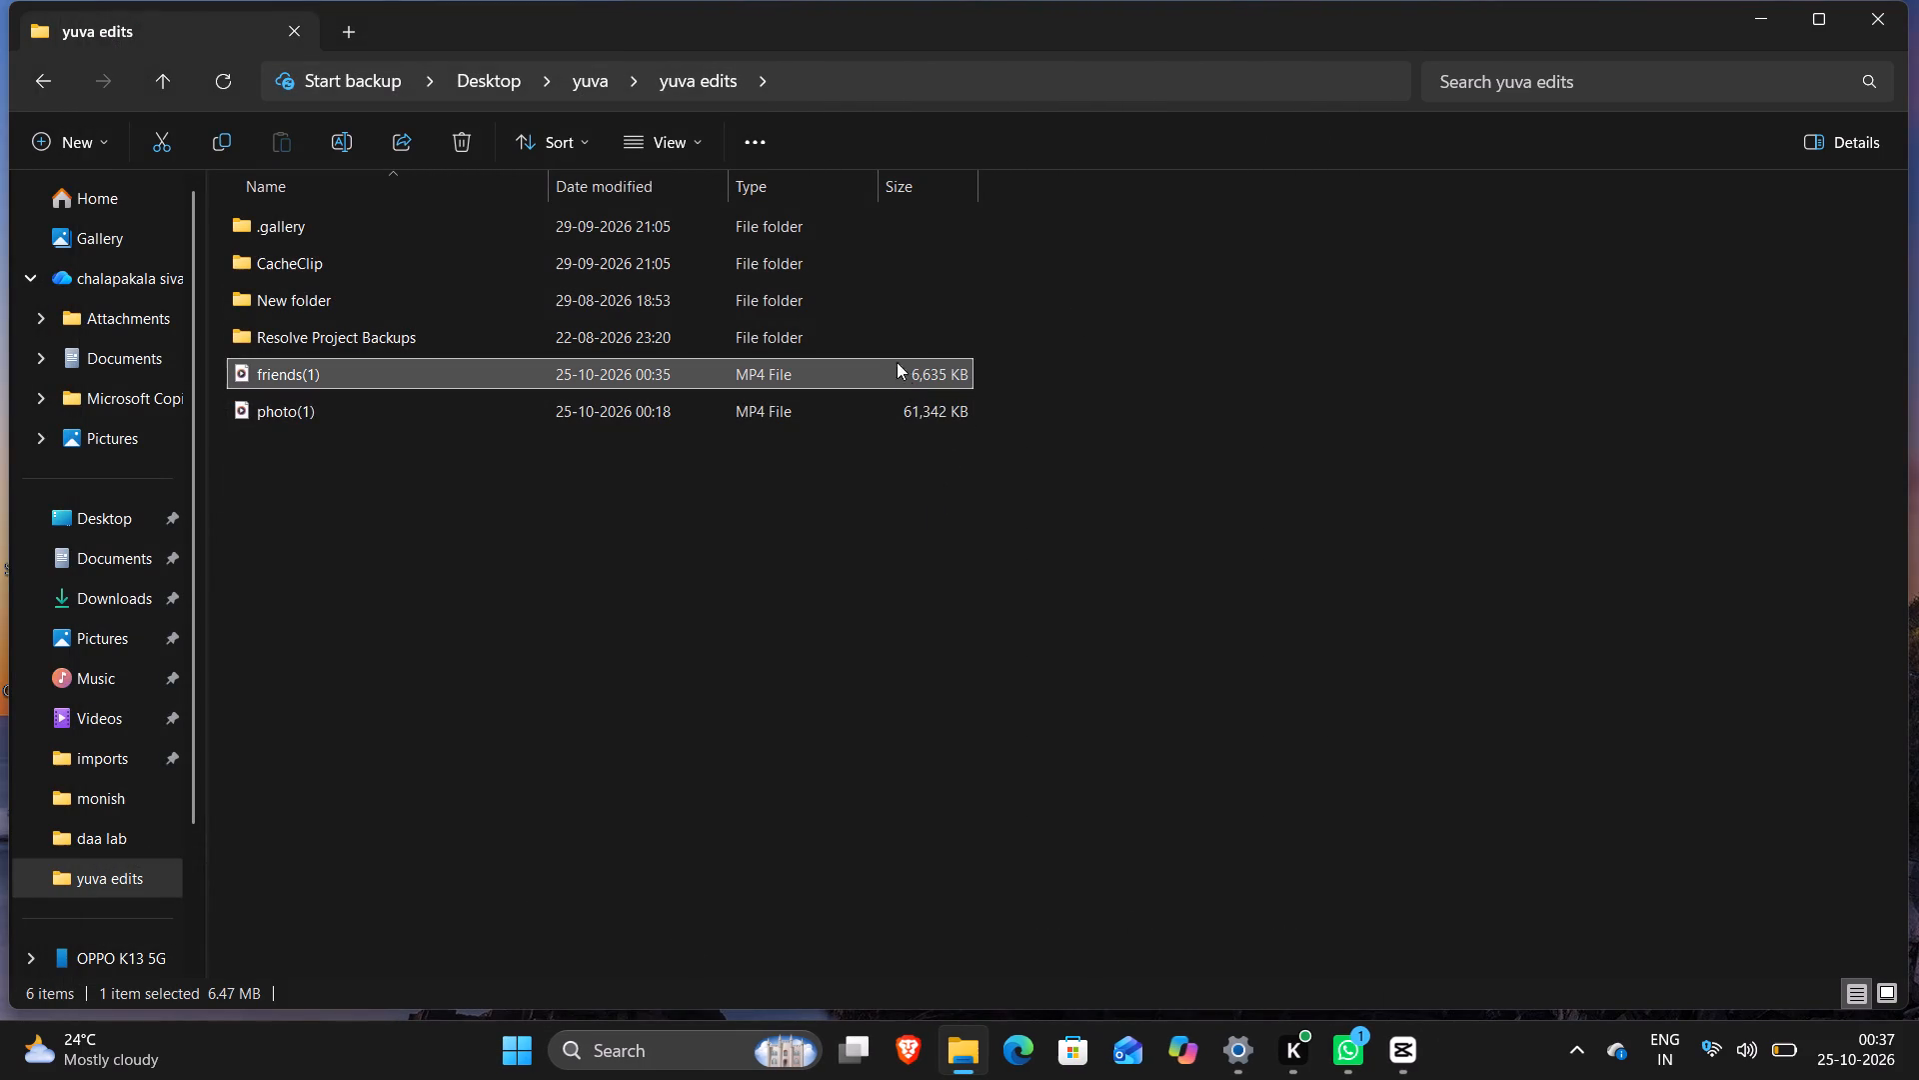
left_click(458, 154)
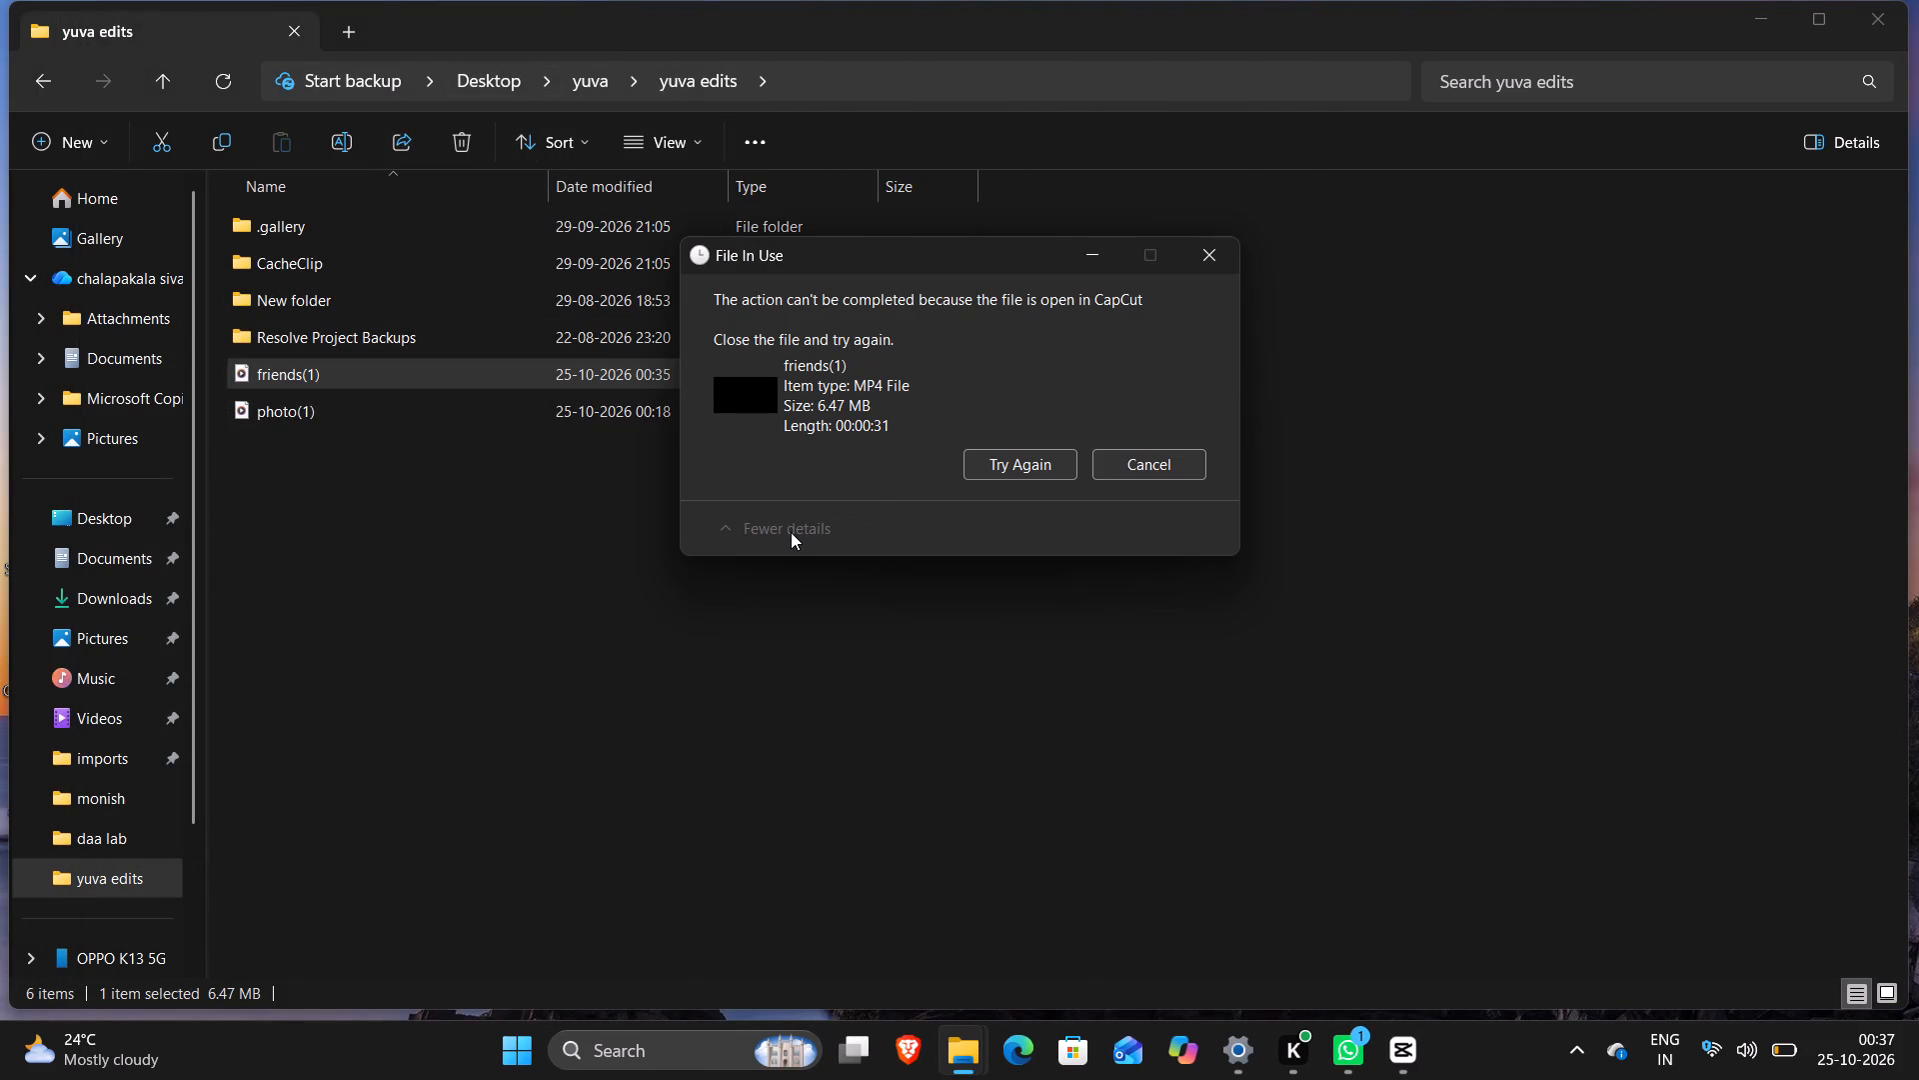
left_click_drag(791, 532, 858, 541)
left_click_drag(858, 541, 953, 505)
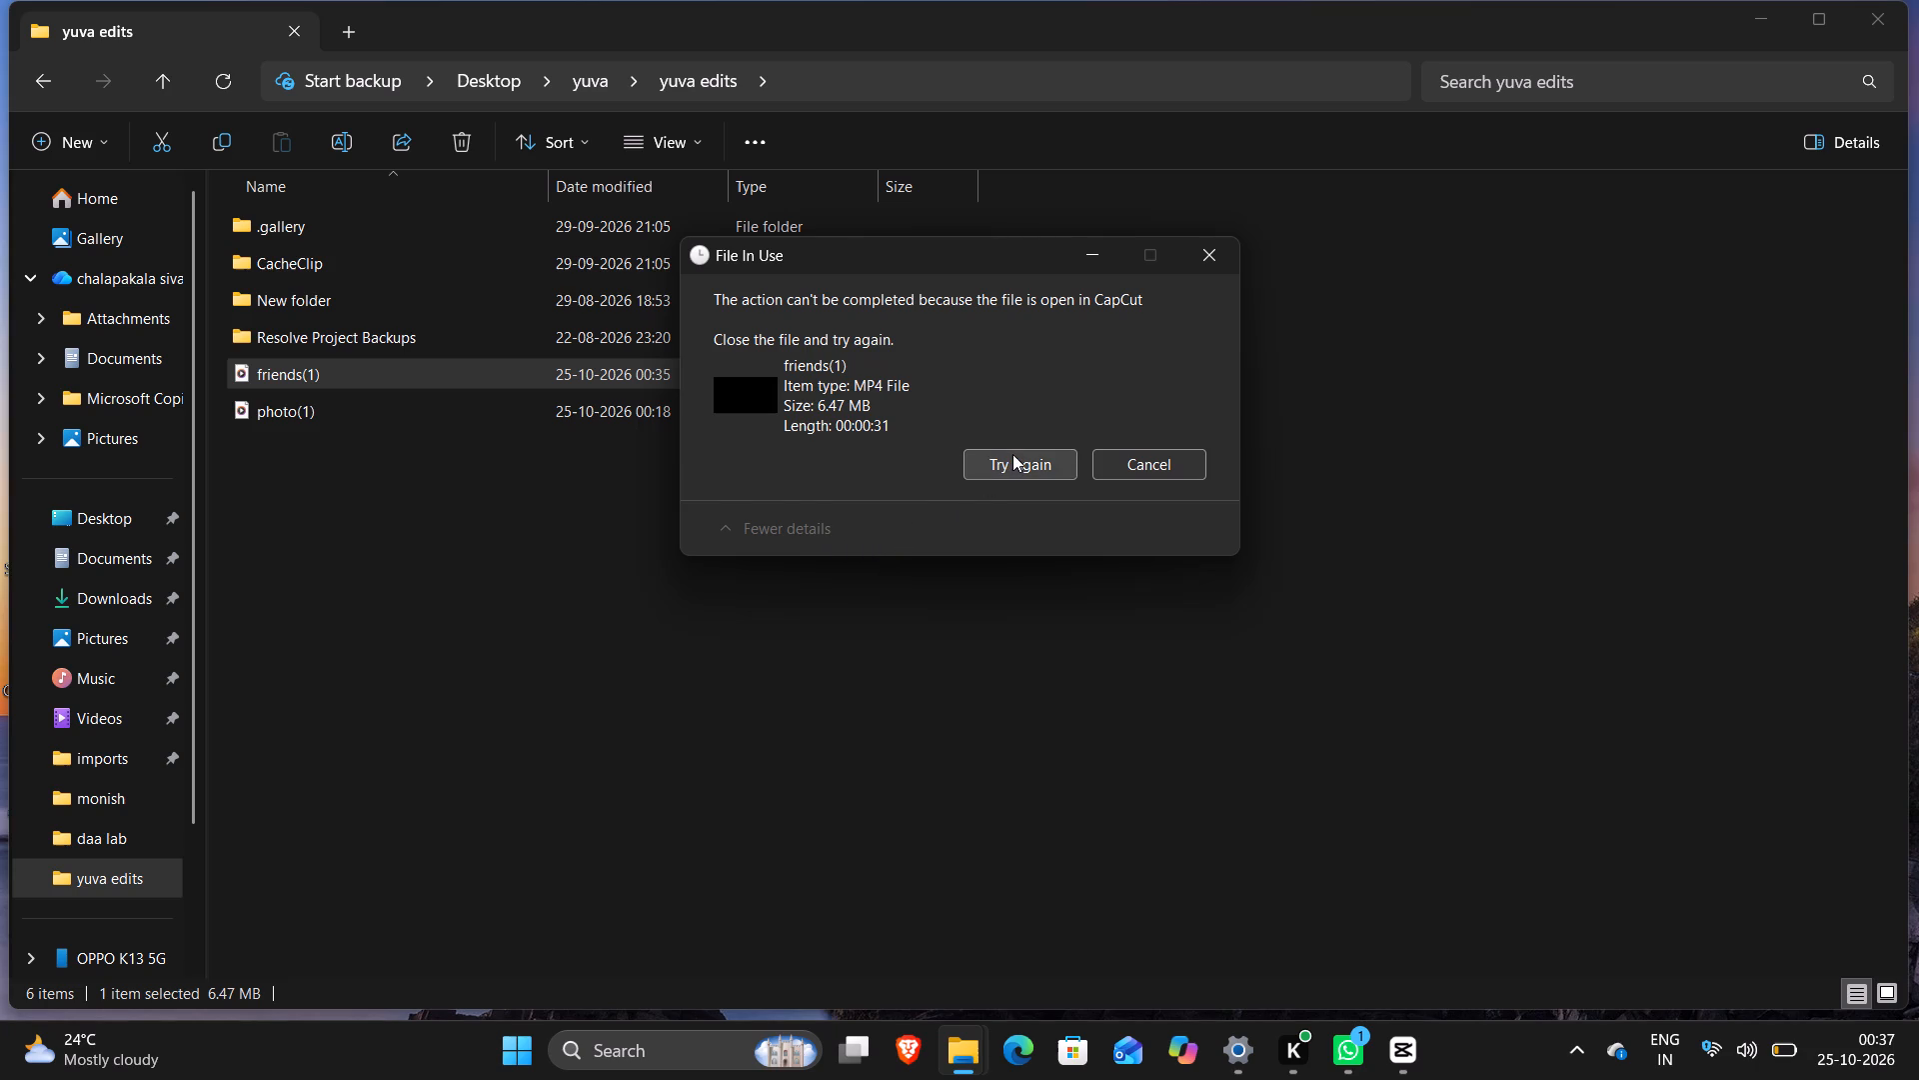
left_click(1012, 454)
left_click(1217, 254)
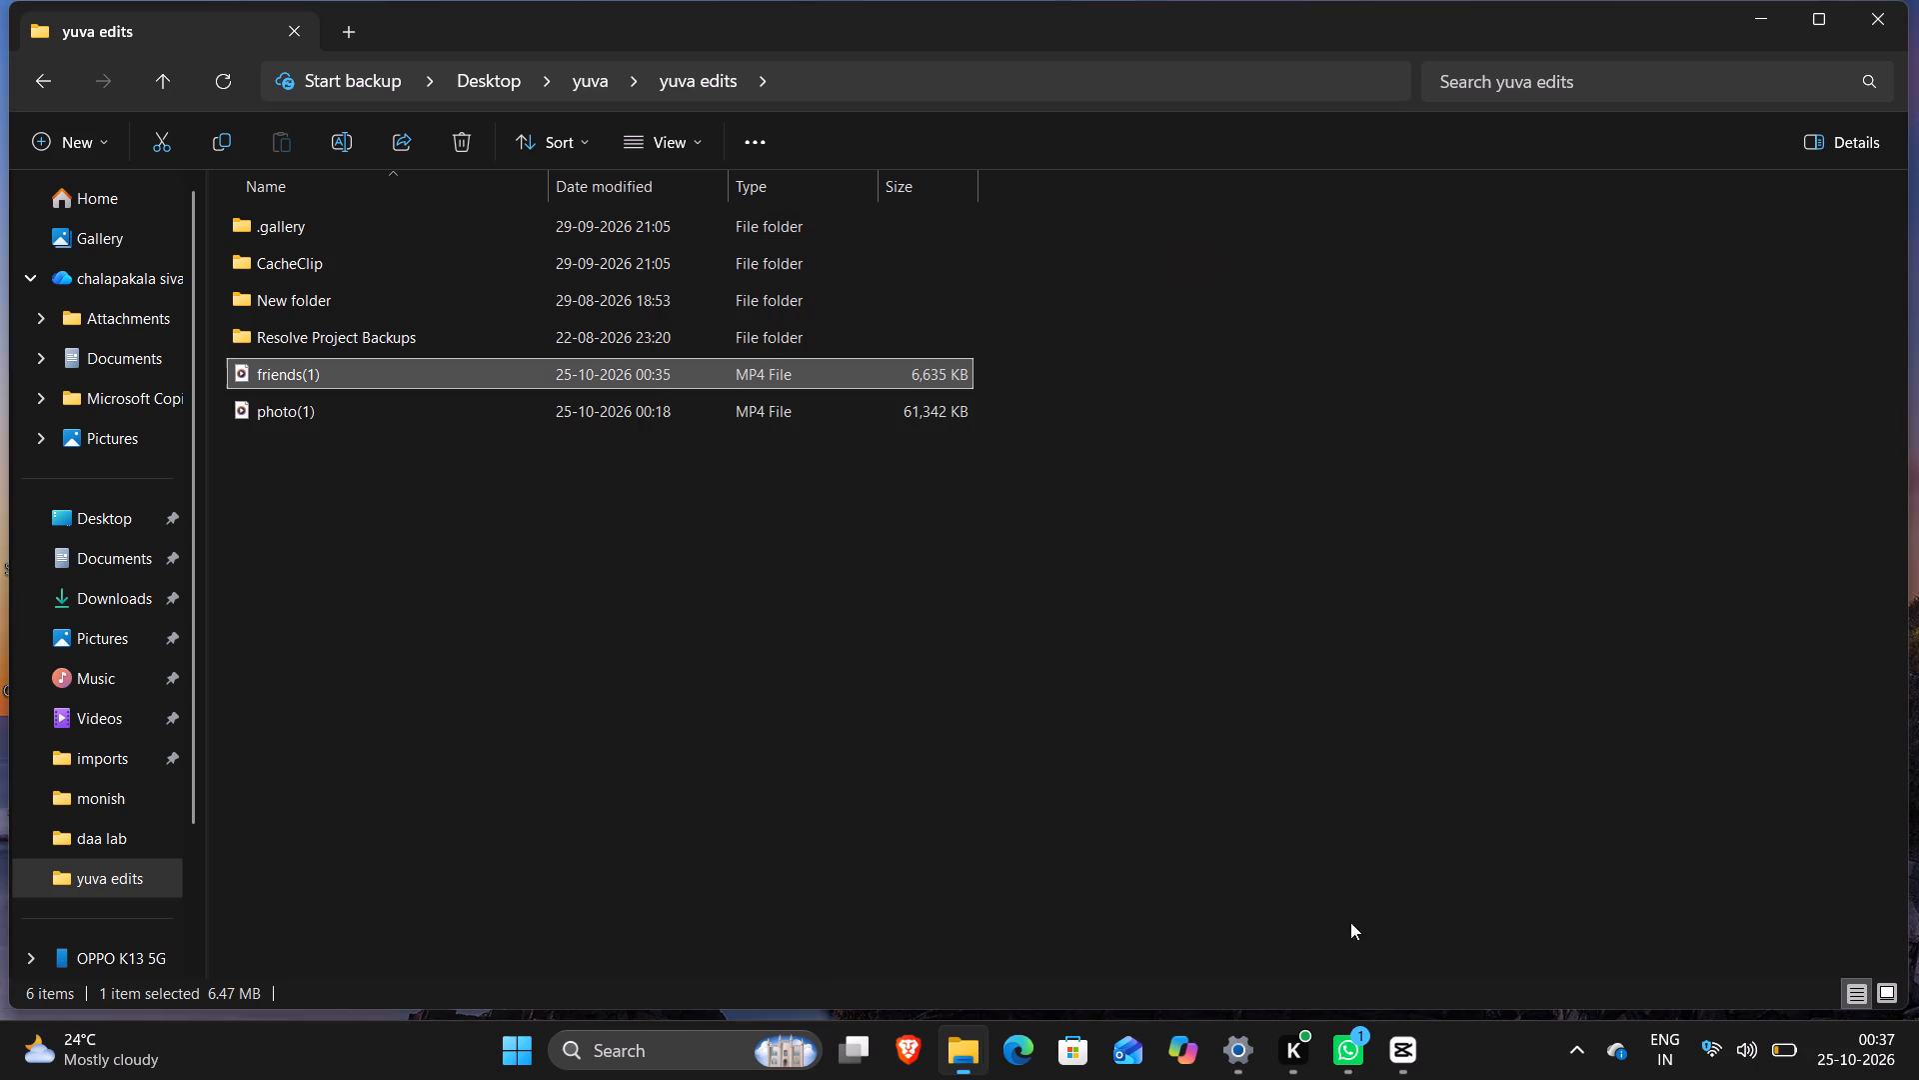
Switch to CapCut, look over the friends timeline's tracks, and play the project from the beginning to check the preview.
left_click(1394, 1029)
scroll(789, 601, "down", 5)
left_click(647, 717)
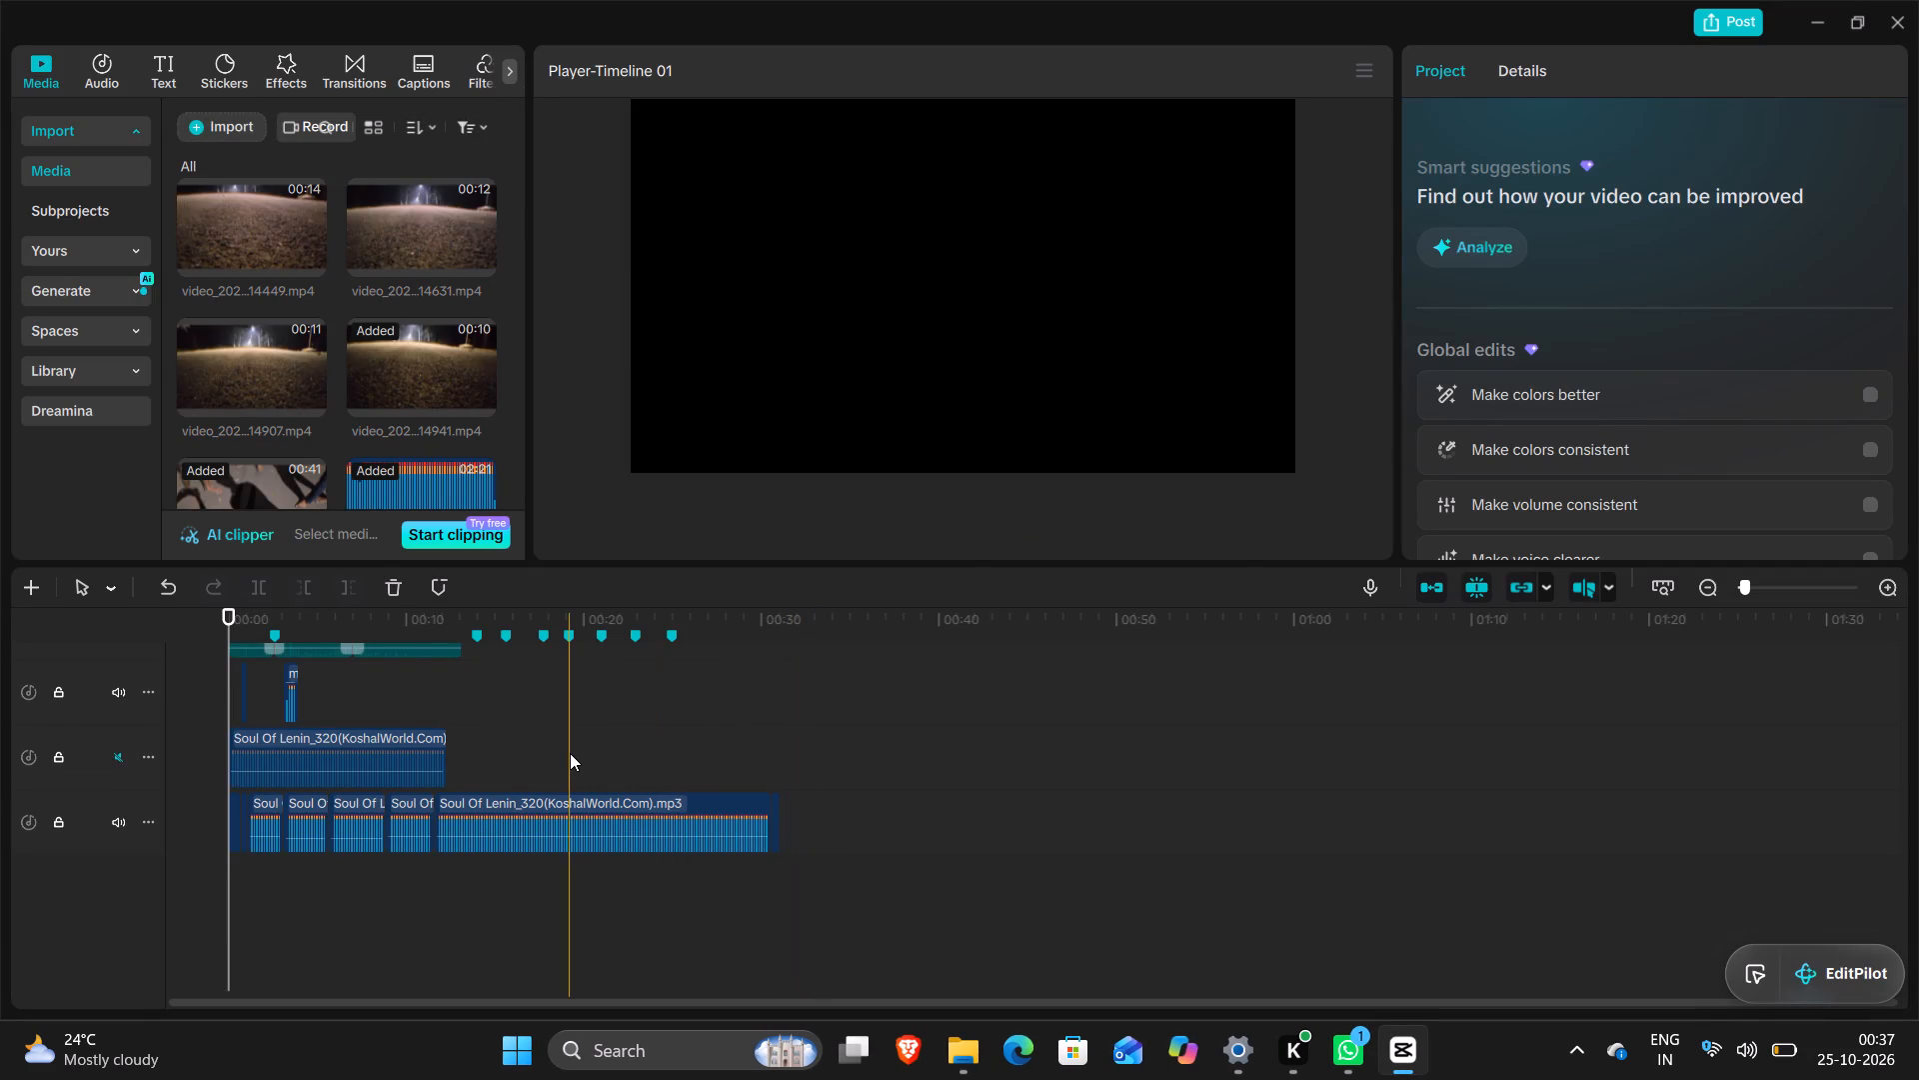
scroll(569, 748, "up", 5)
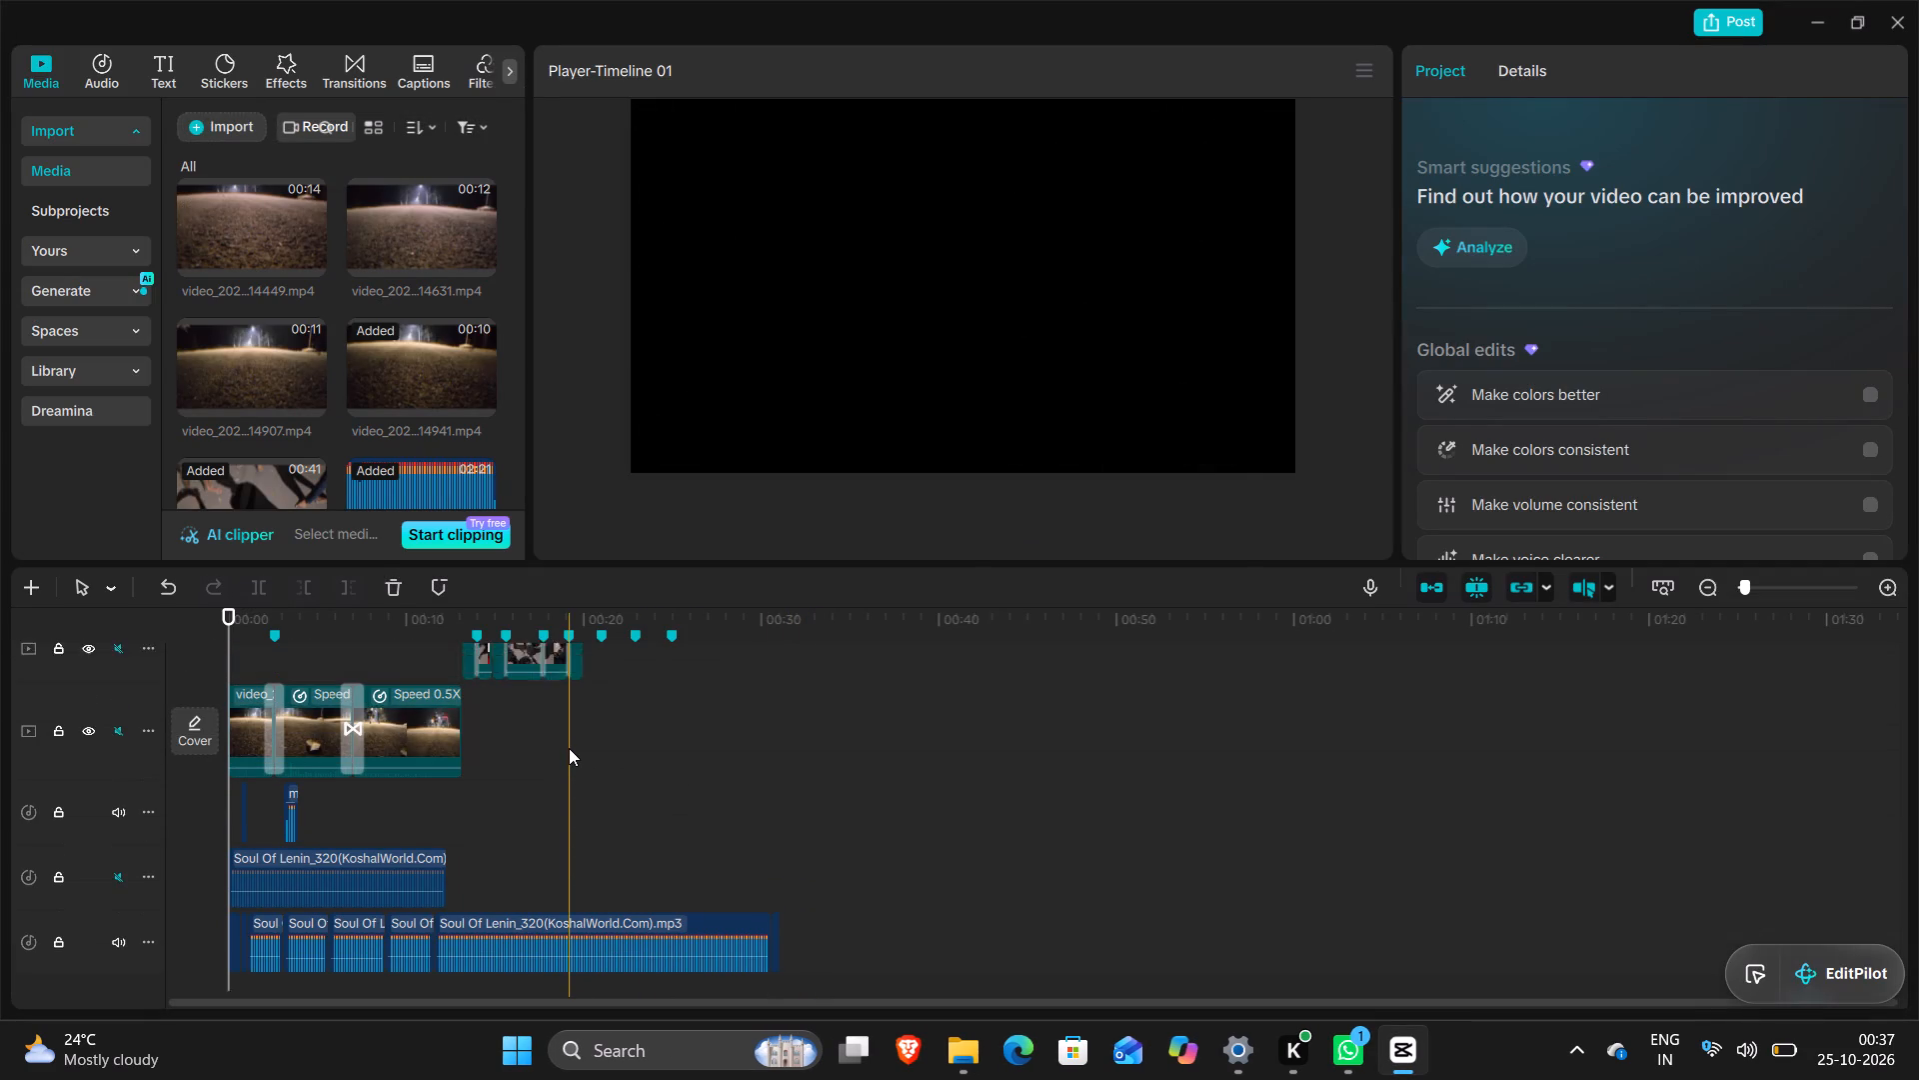
scroll(569, 748, "up", 2)
scroll(710, 743, "up", 3)
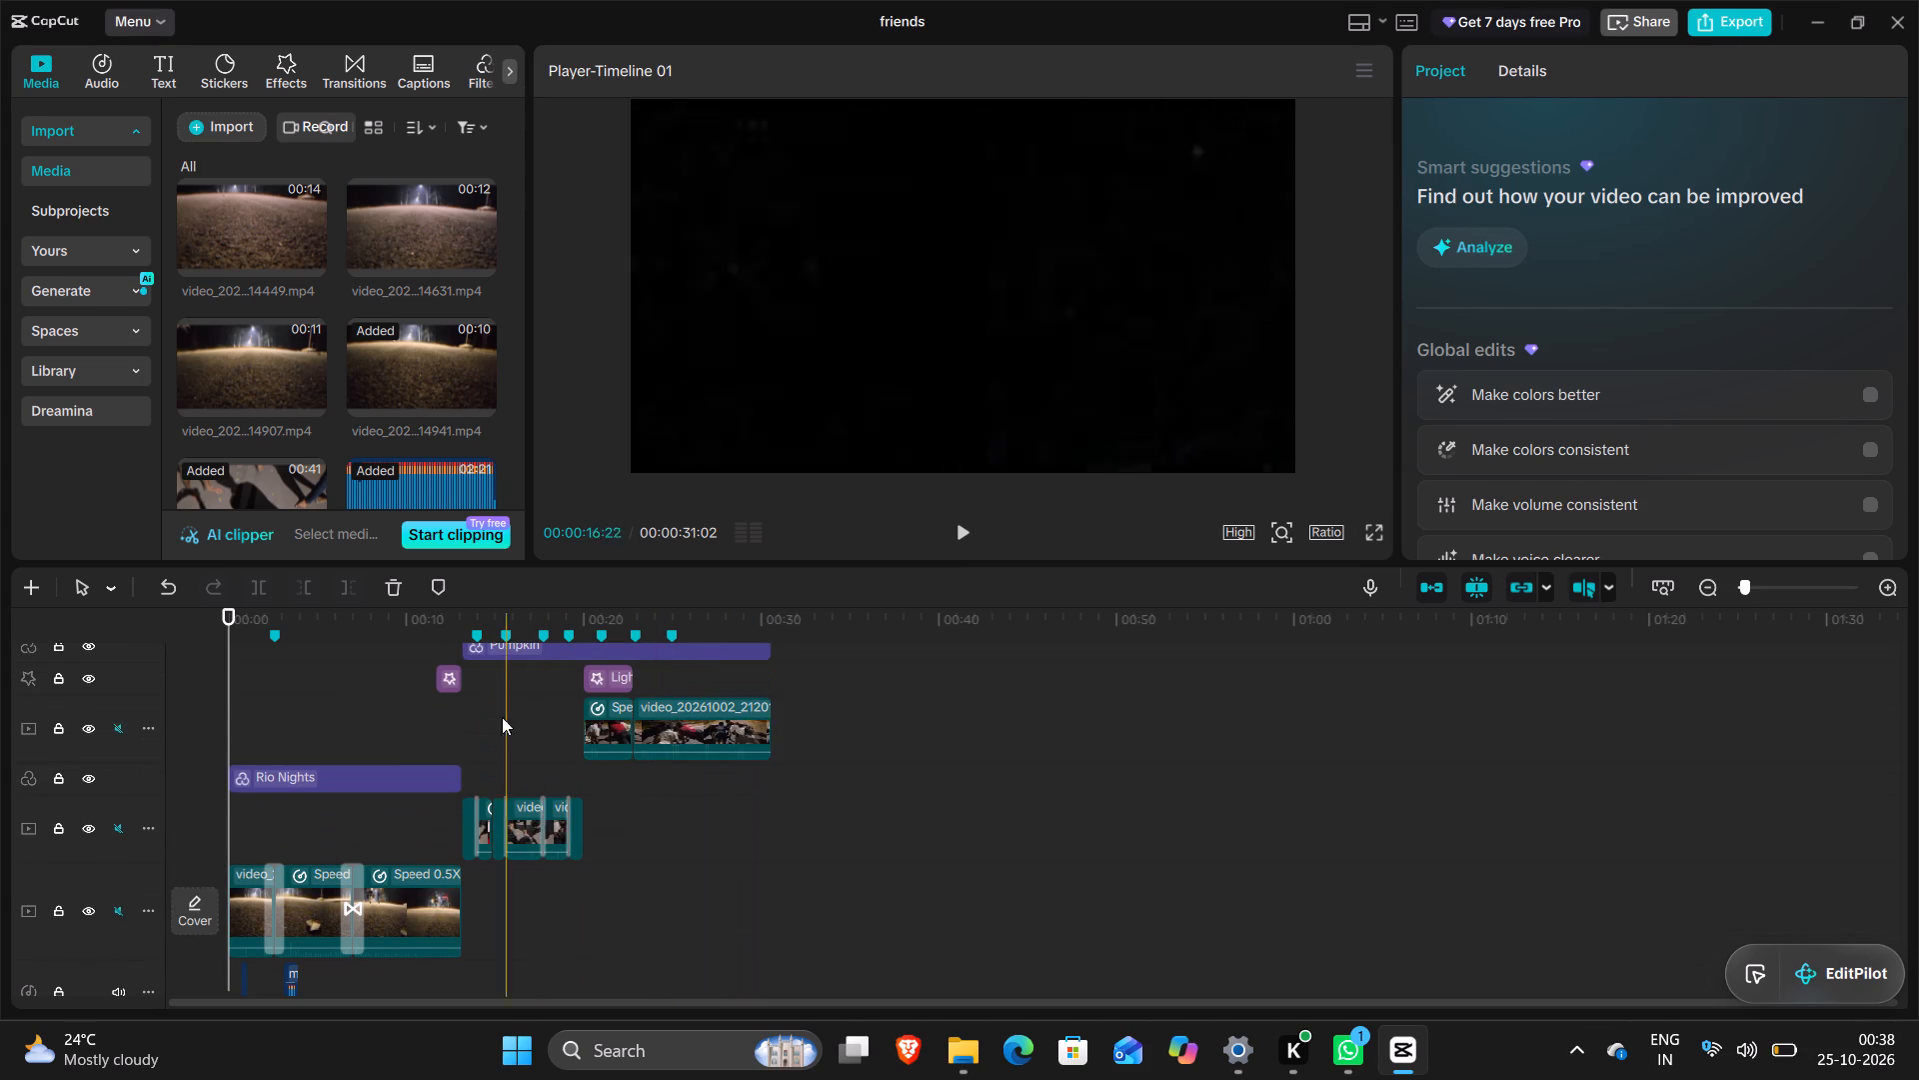
left_click(972, 537)
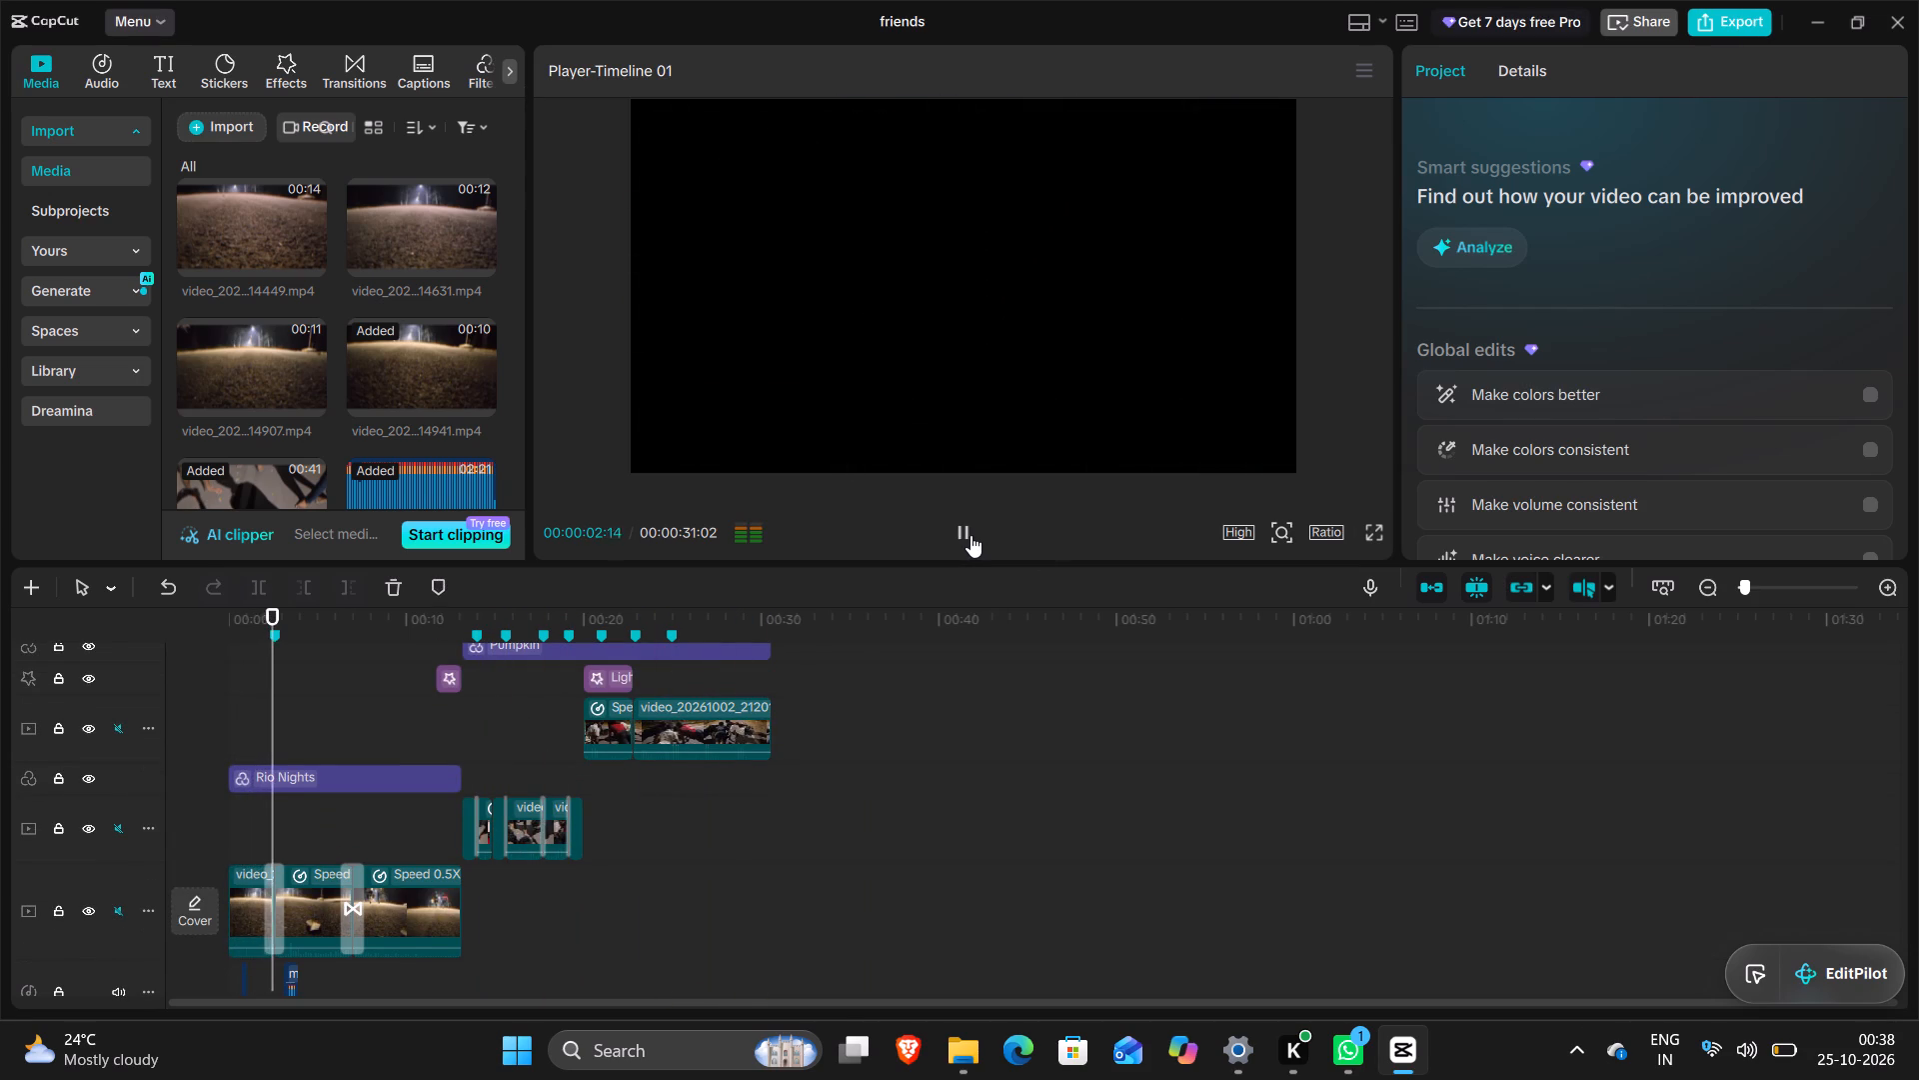
double_click(970, 535)
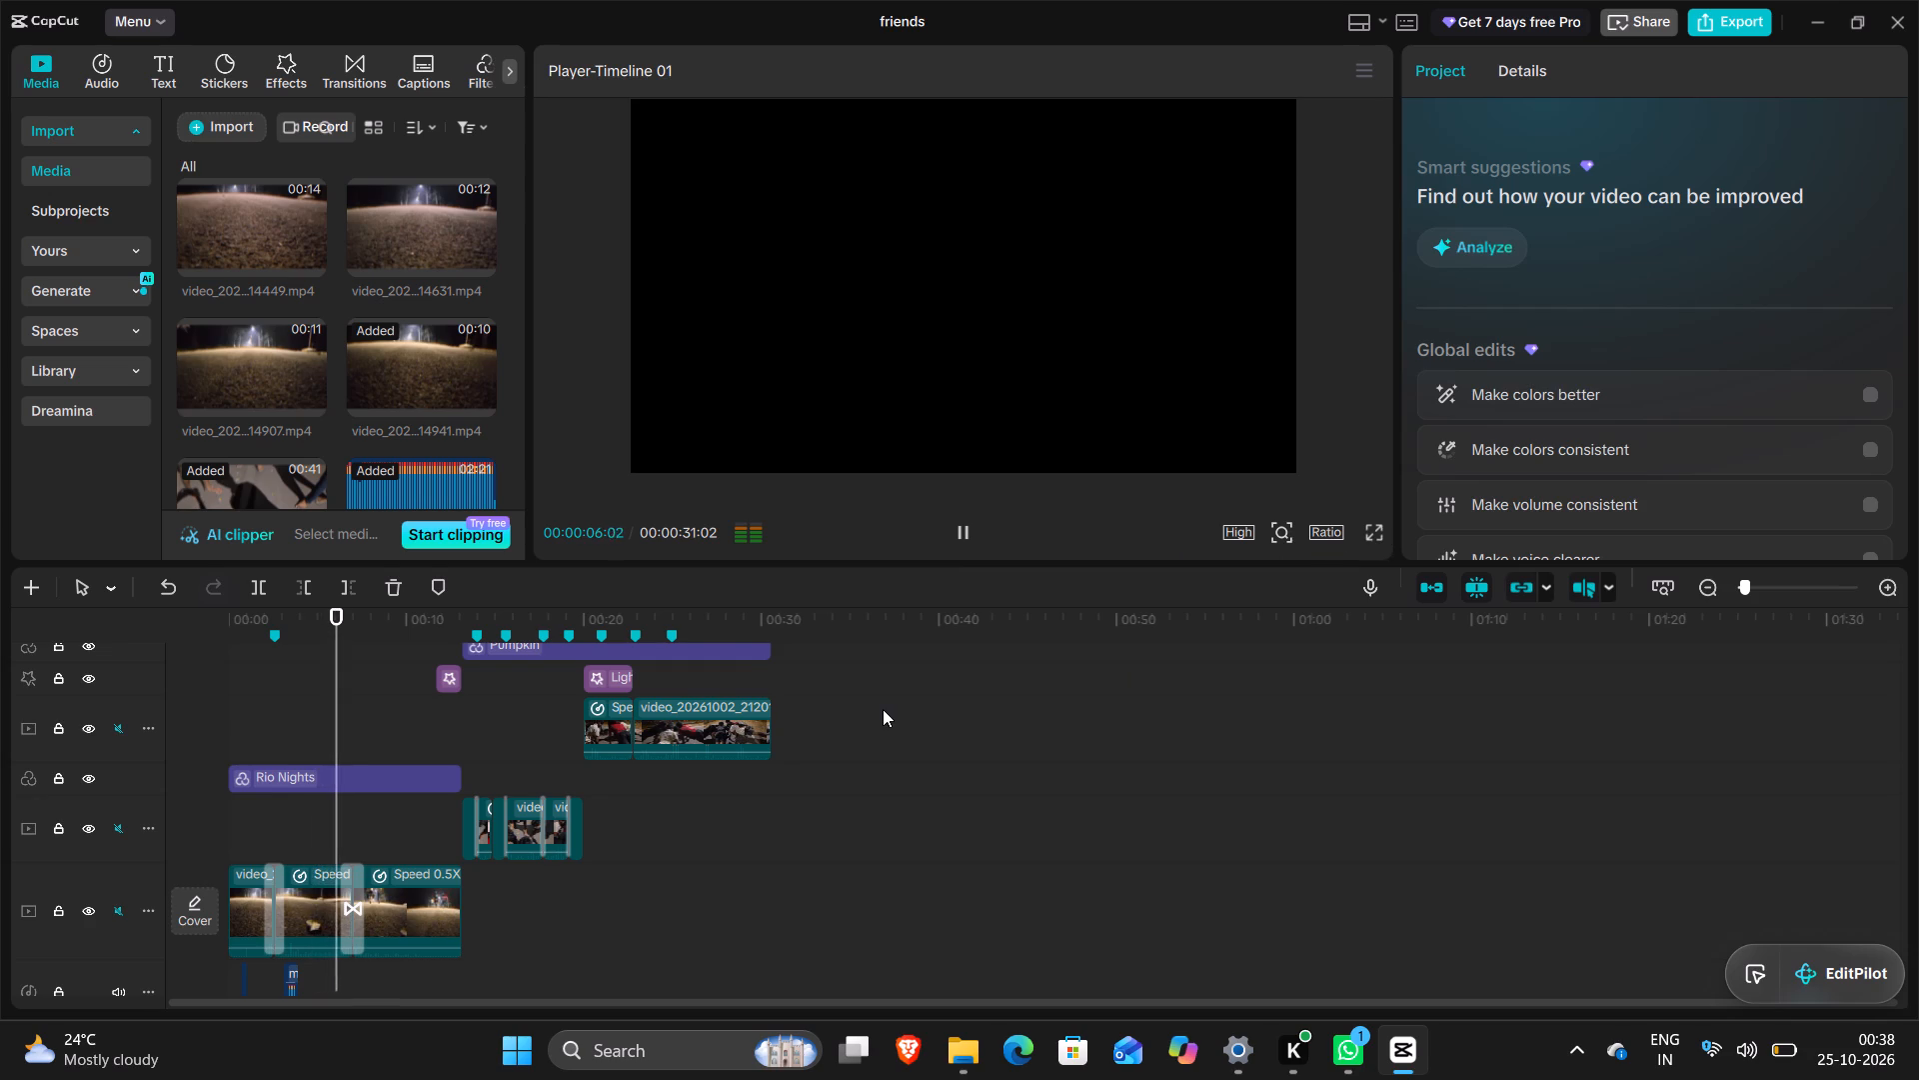
Enlarge the timeline scale, return the playhead to the start, and replay the opening seconds, pausing and resuming repeatedly to check the preview.
scroll(833, 771, "up", 4, "ctrl")
scroll(832, 772, "up", 17, "ctrl")
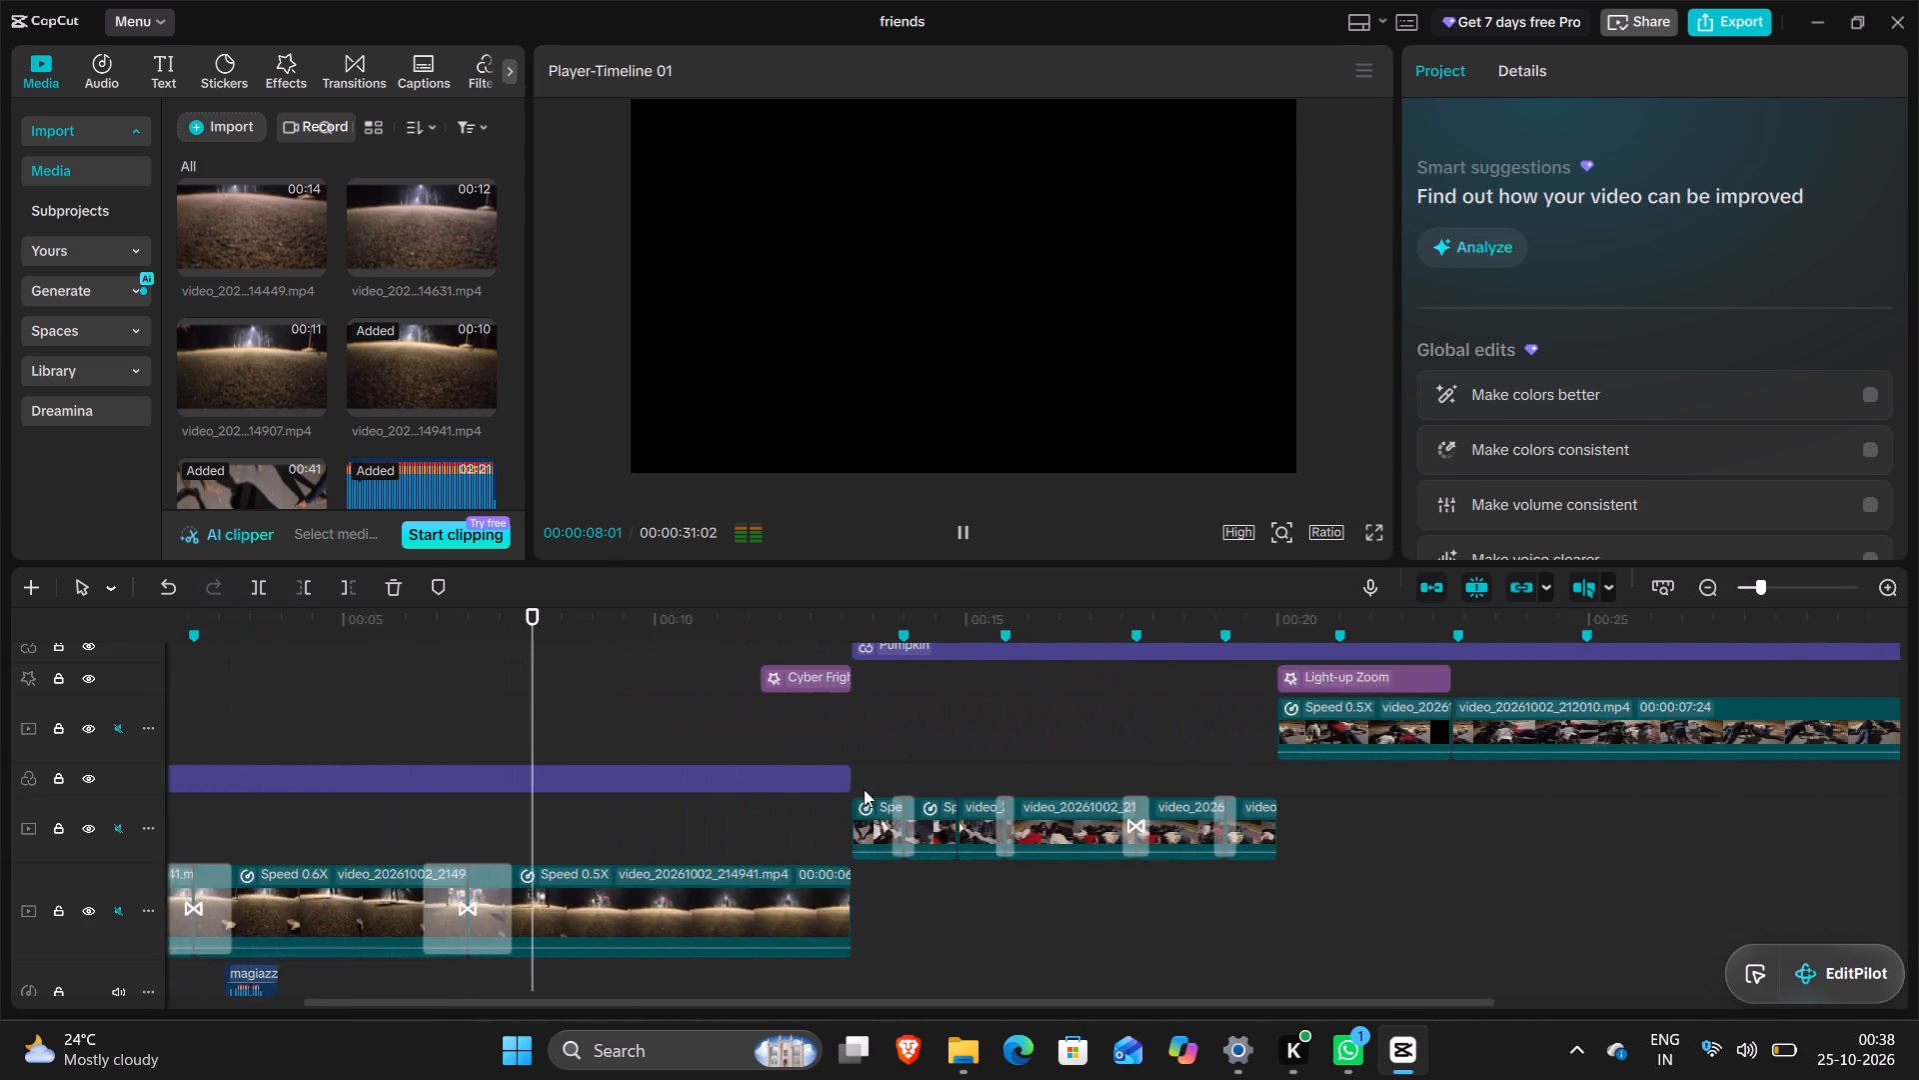
scroll(864, 789, "up", 4, "ctrl")
left_click(551, 707)
left_click_drag(552, 706, 0, 560)
left_click(0, 567)
left_click(970, 524)
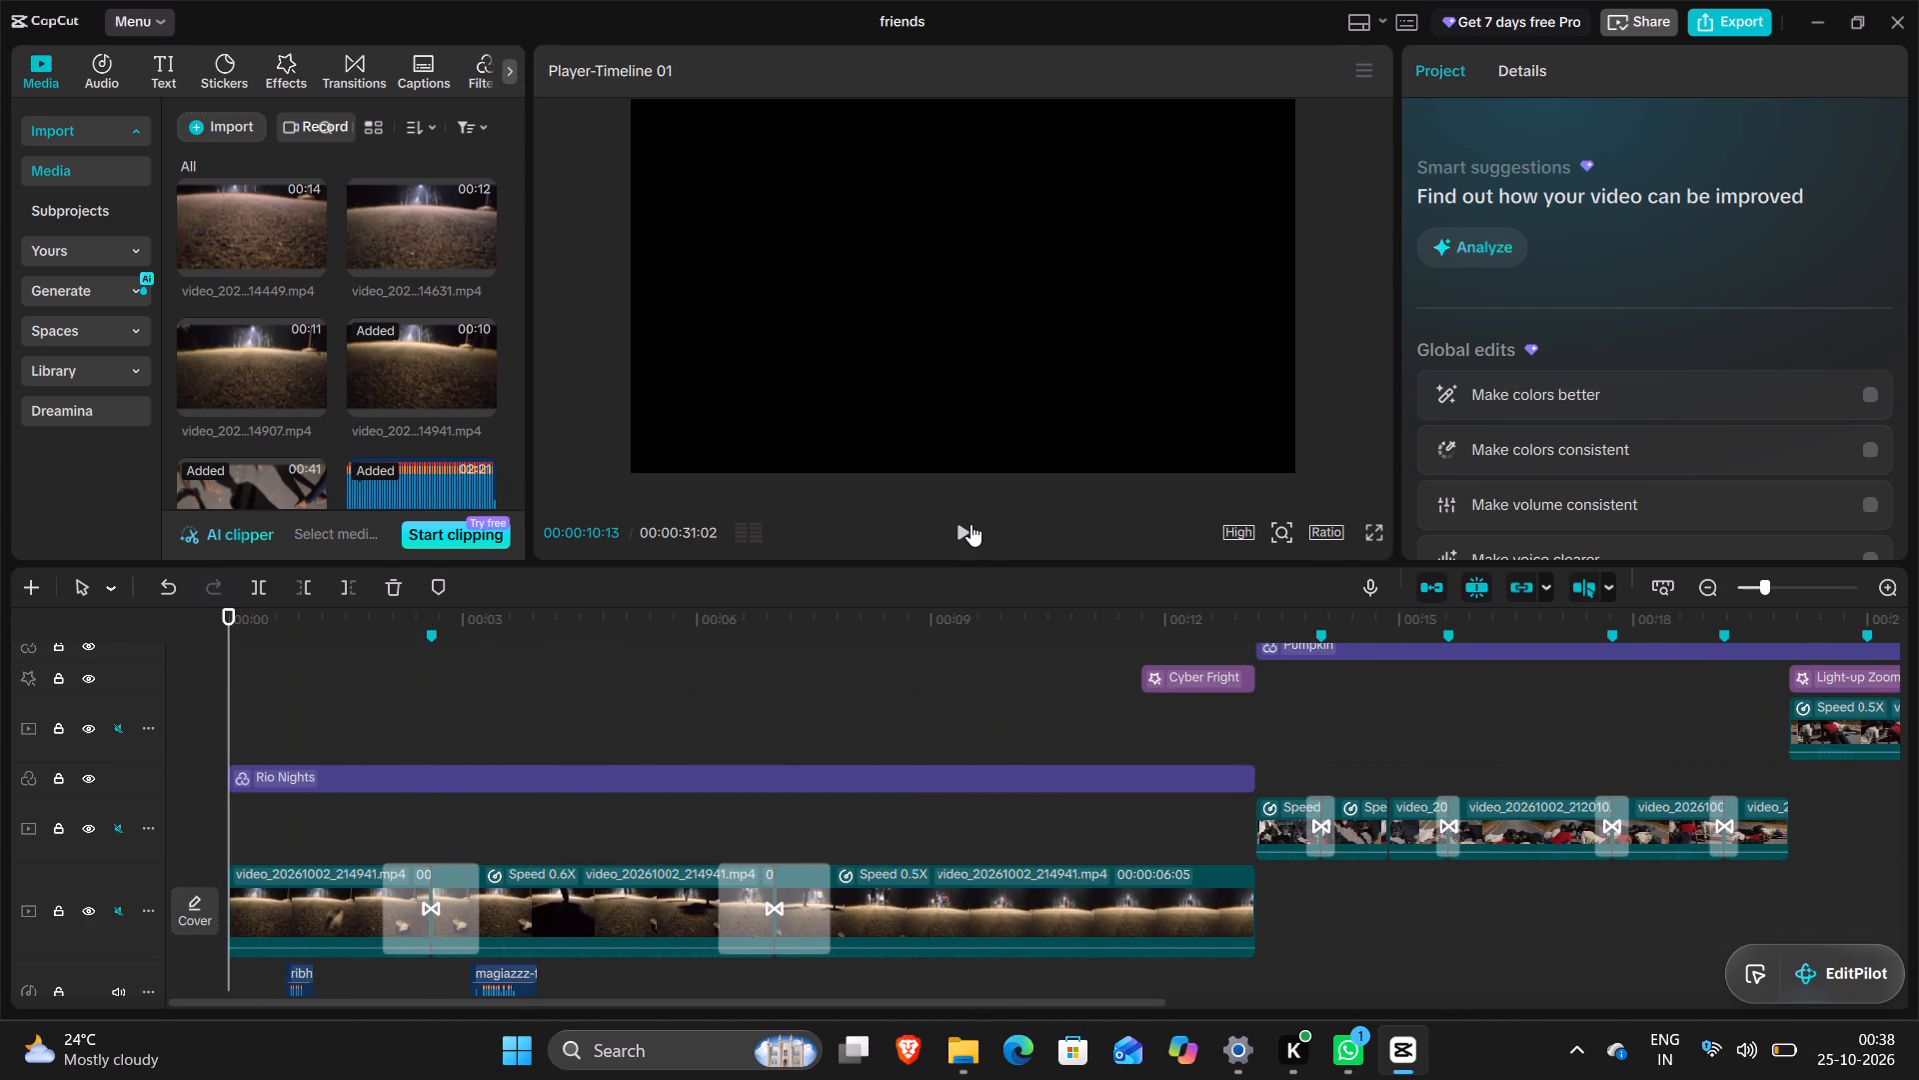
triple_click(969, 534)
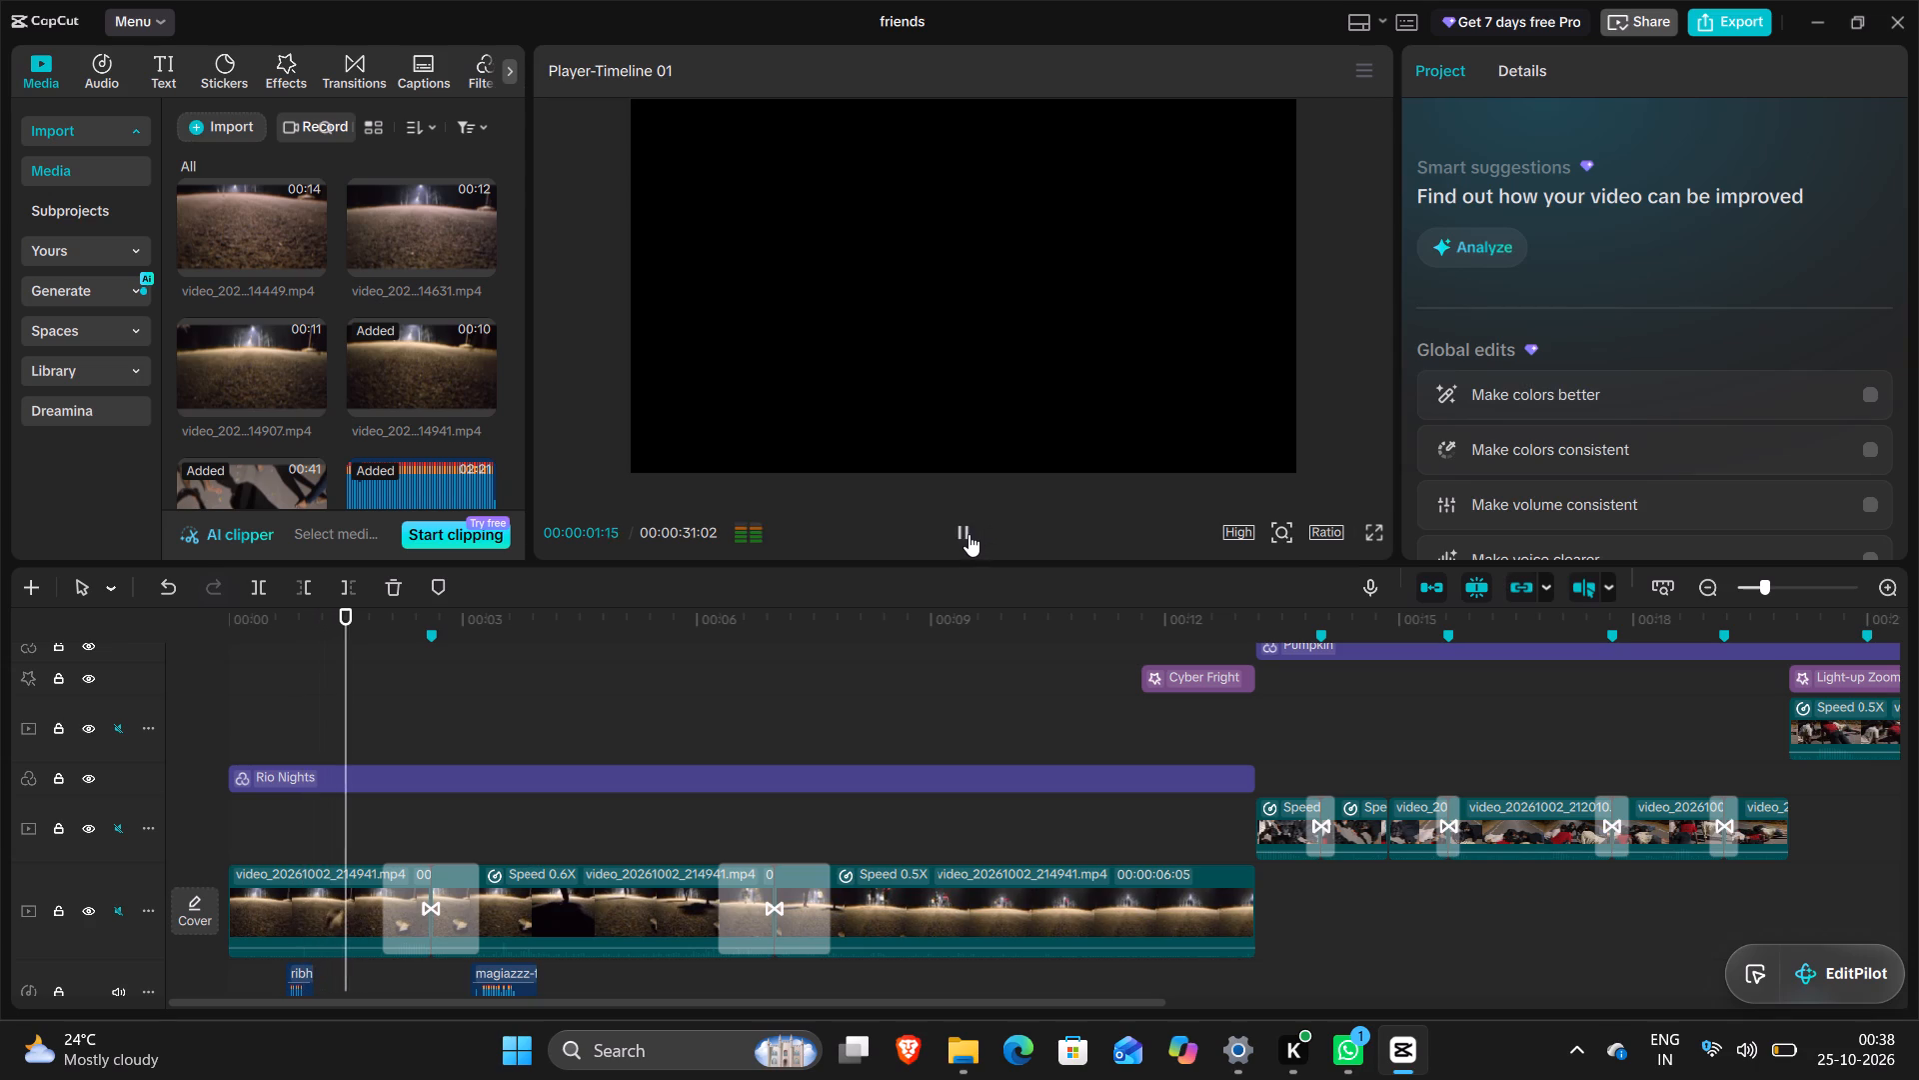
triple_click(968, 534)
triple_click(968, 534)
double_click(968, 534)
double_click(965, 540)
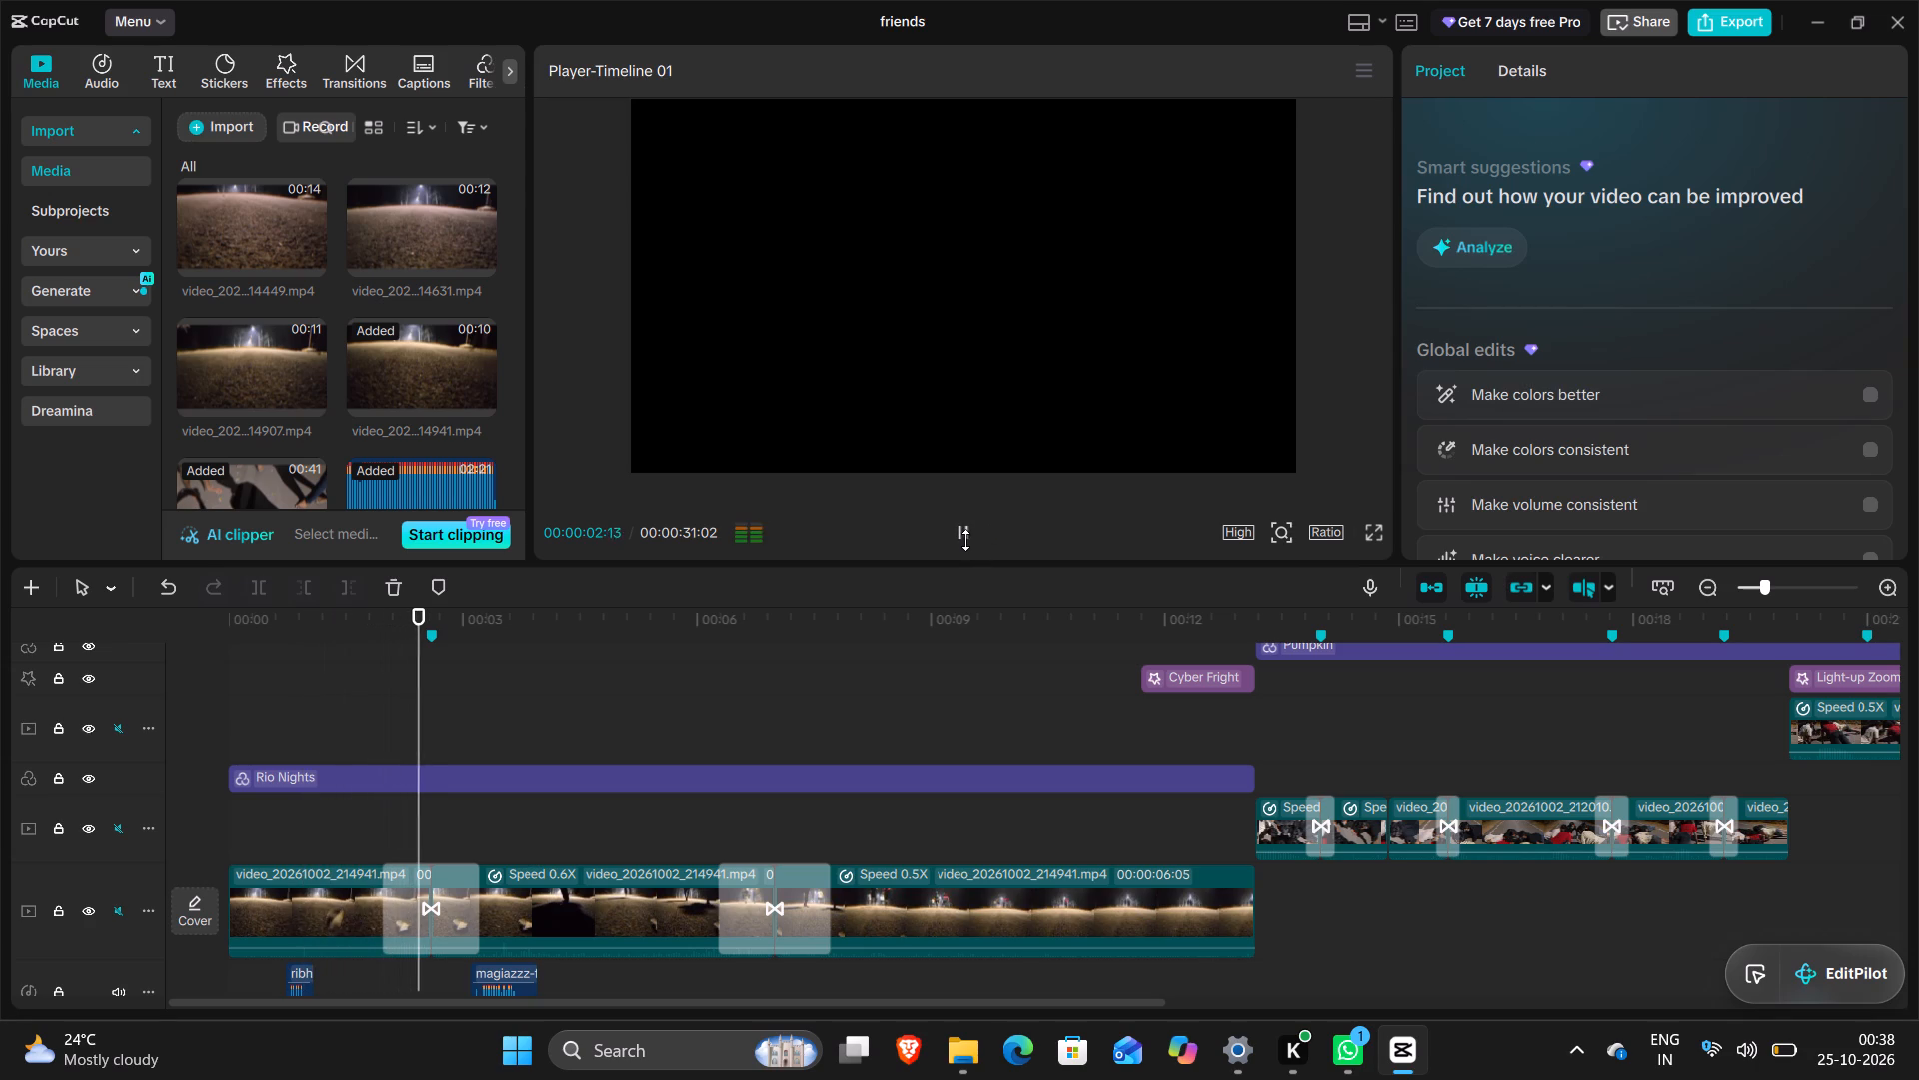
left_click(965, 540)
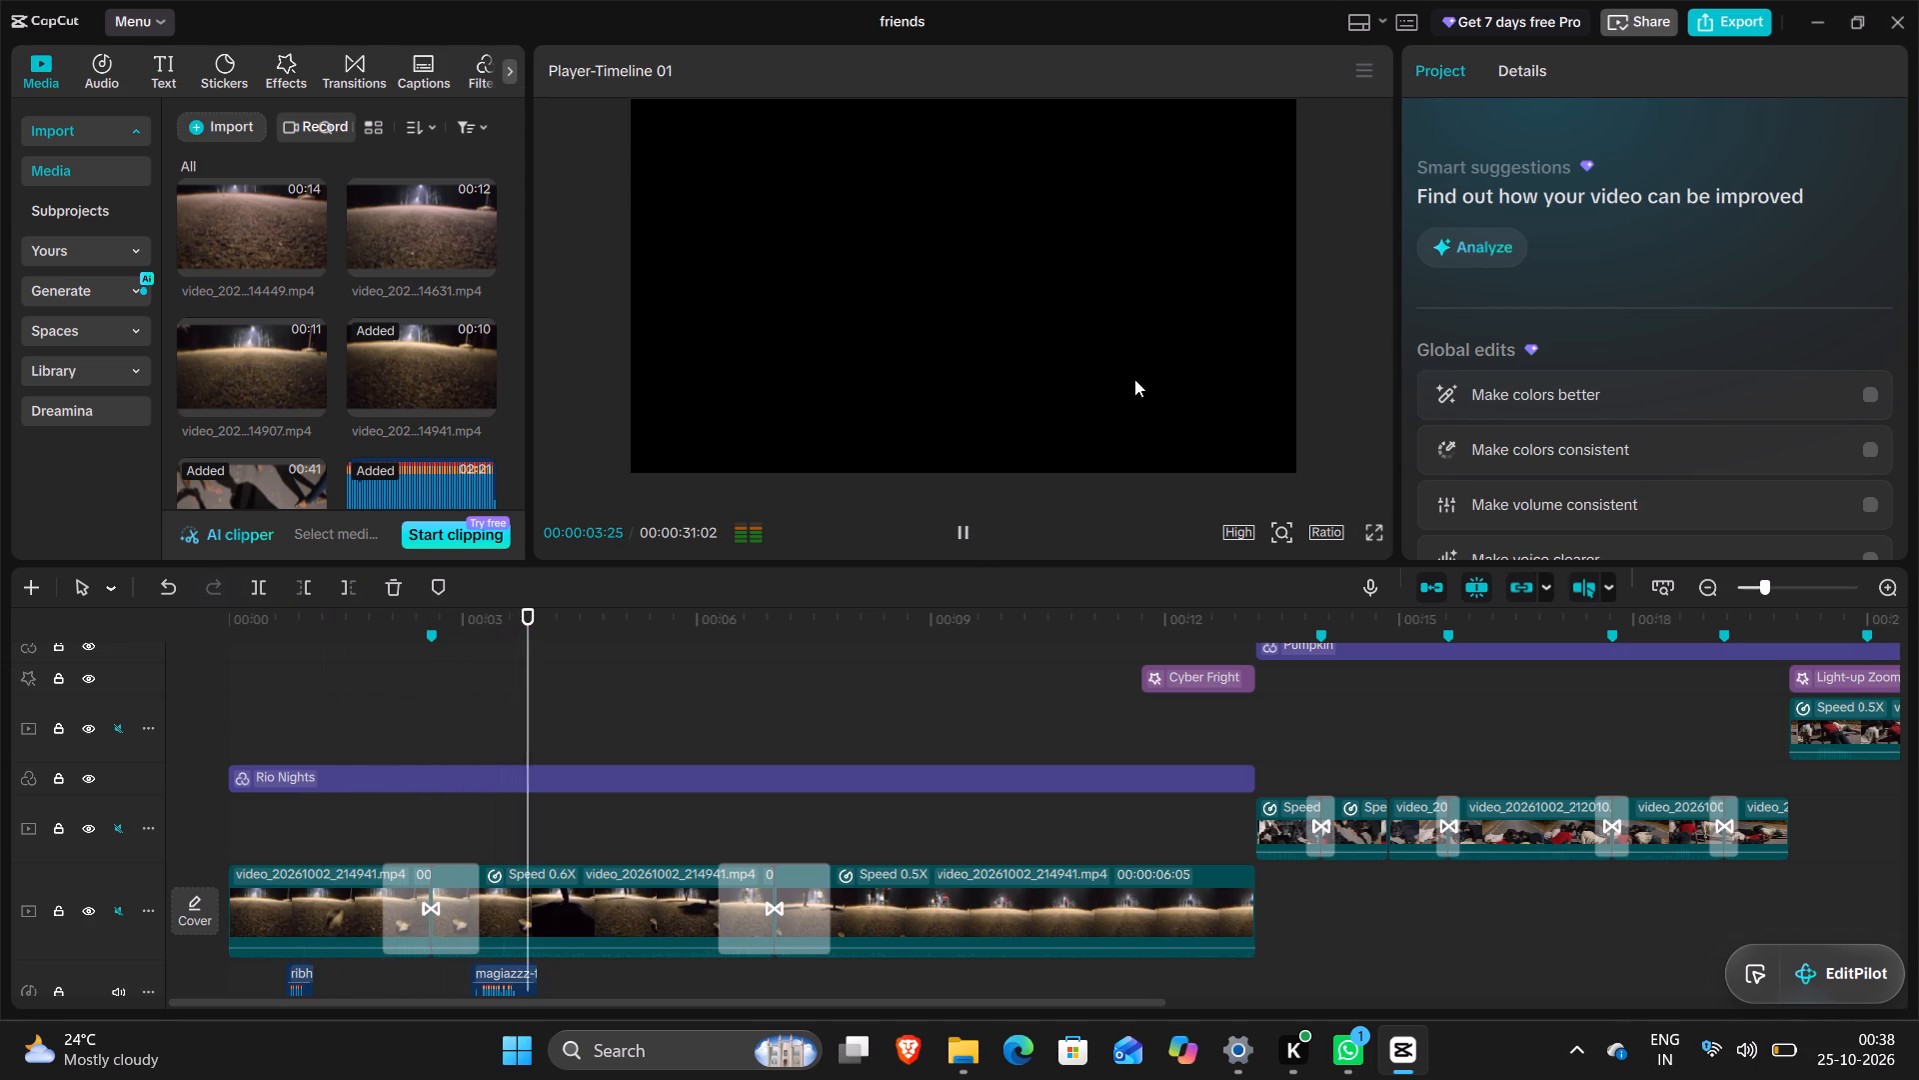
Share the friends project by creating a link, keeping the suggested name and space.
left_click(1627, 19)
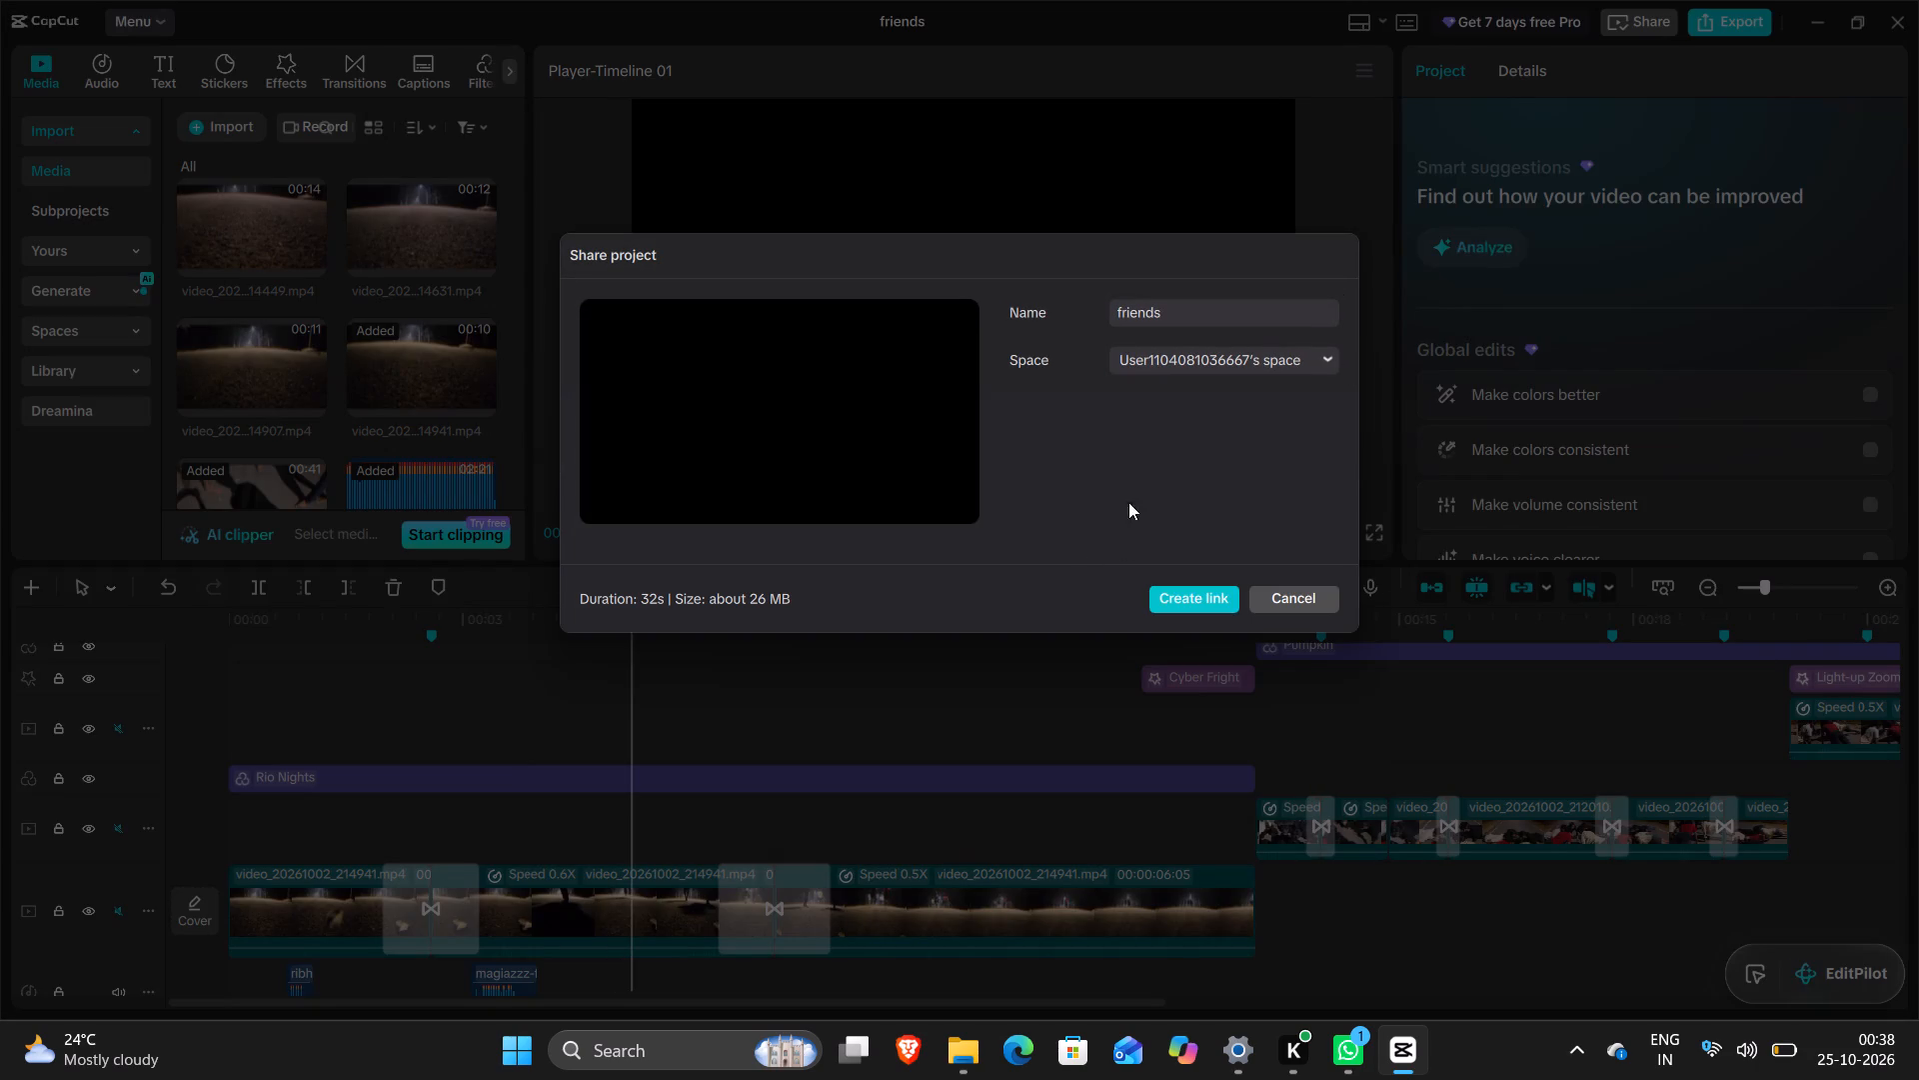
left_click(1161, 599)
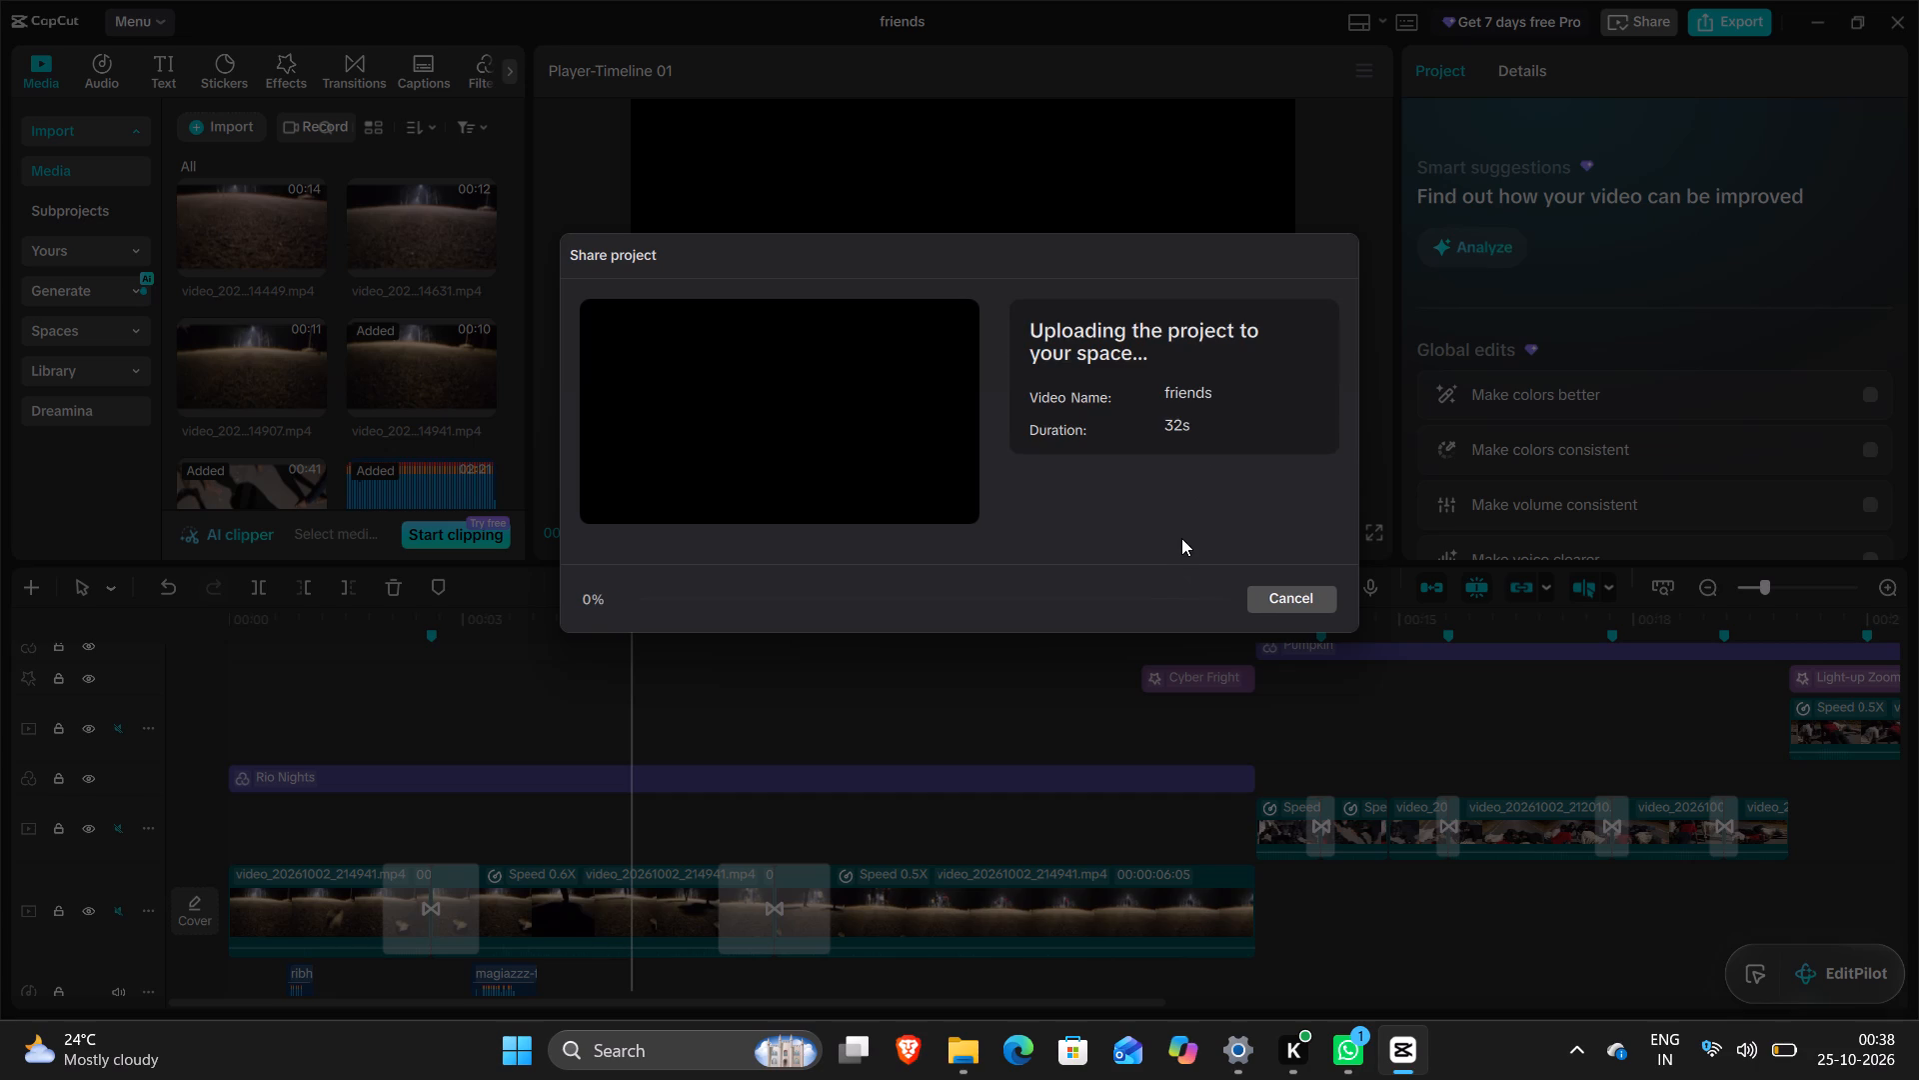